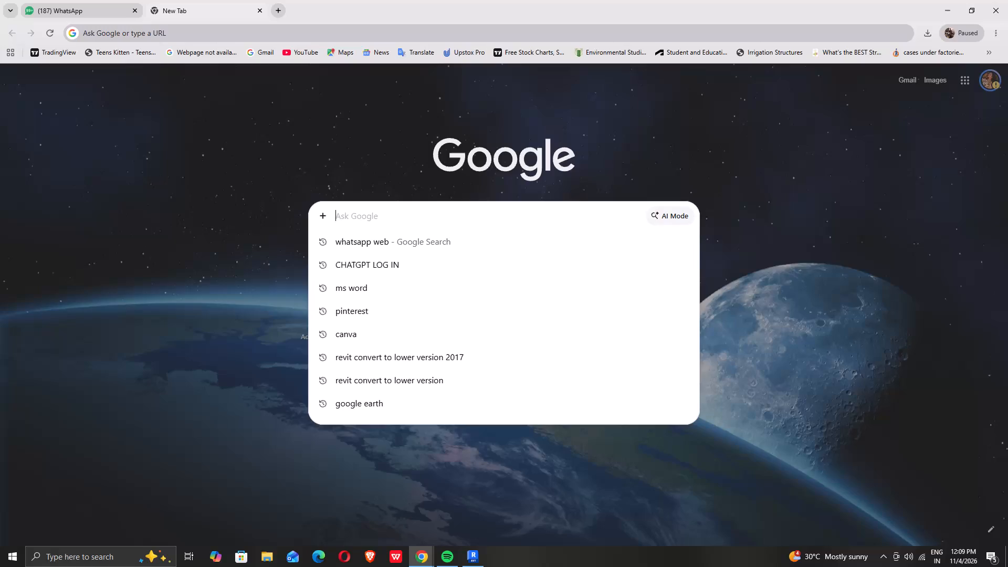
Search Google for canva, open the Canva site and dismiss its free trial offer.
click(366, 332)
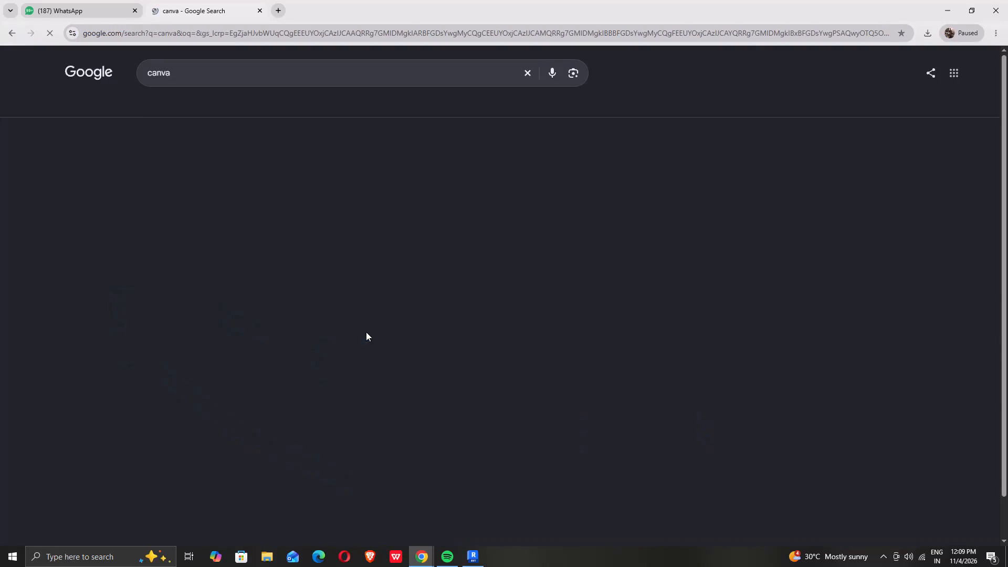
click(182, 159)
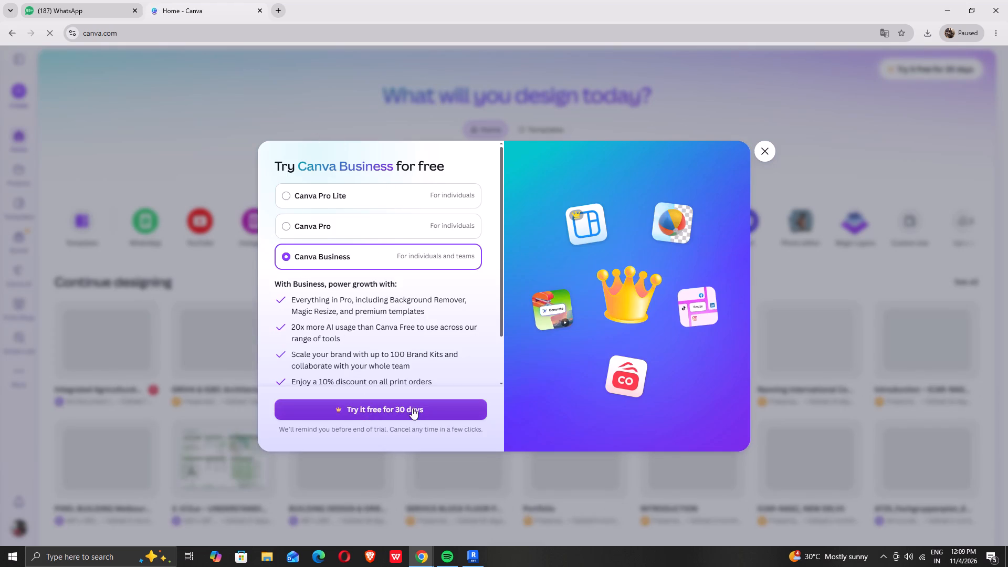
click(769, 146)
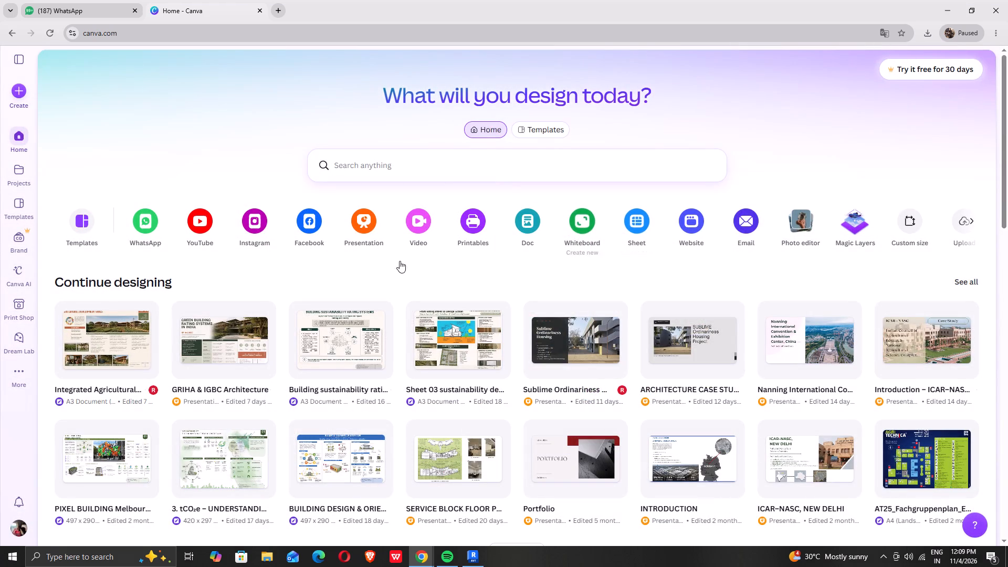
Create a new custom-size design 420 mm wide and 297 mm high.
click(19, 93)
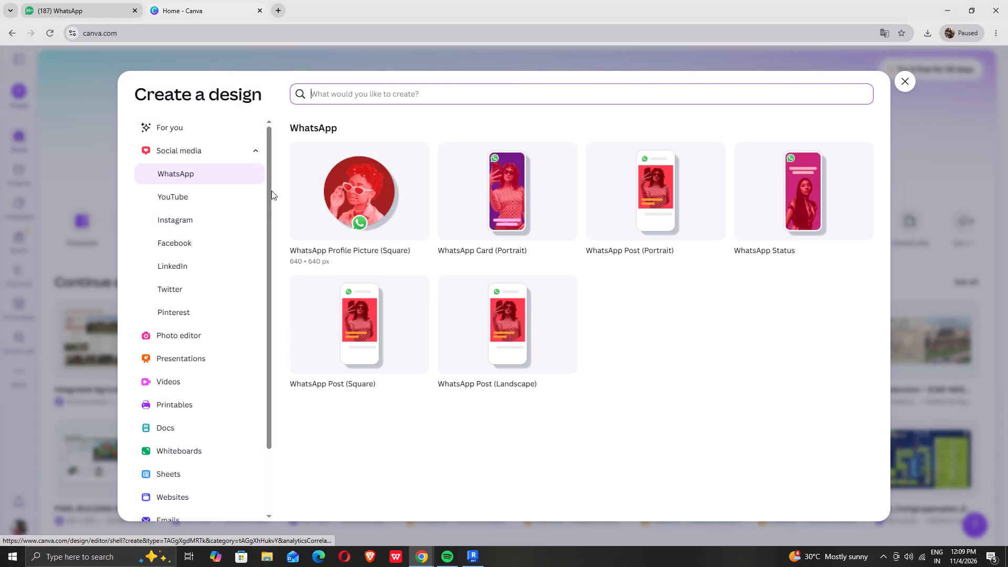
scroll(173, 376, down, 2)
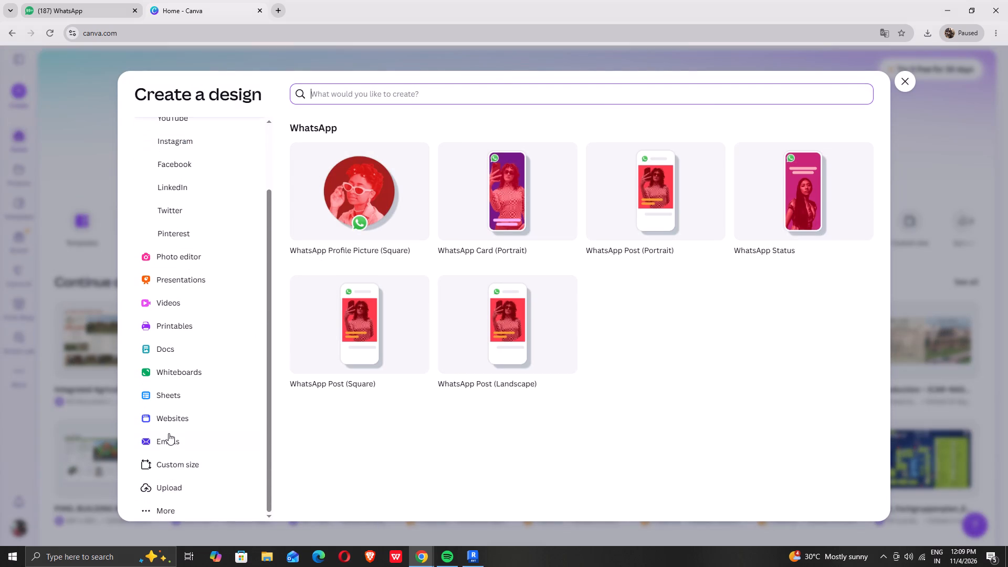
click(178, 466)
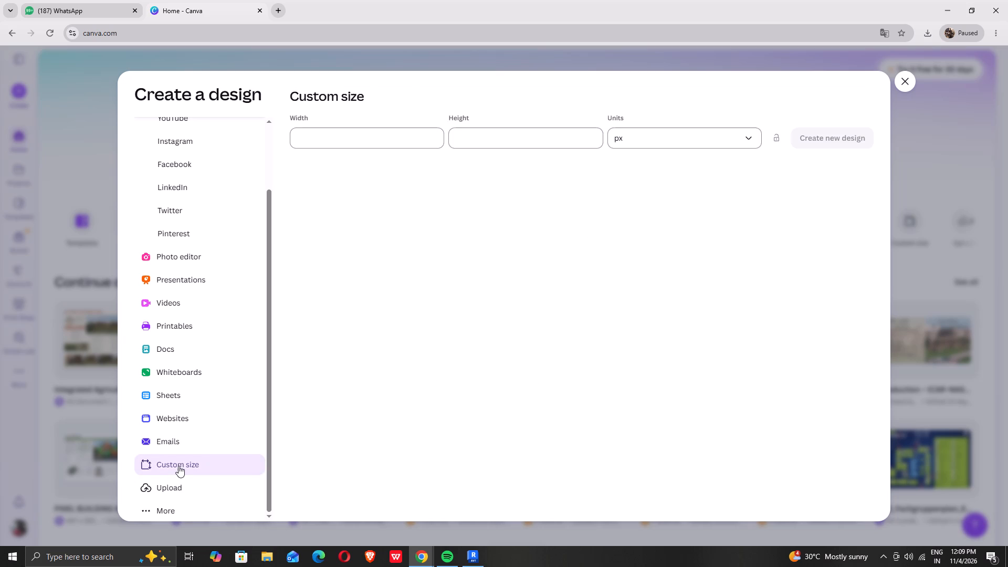
click(341, 135)
text(420)
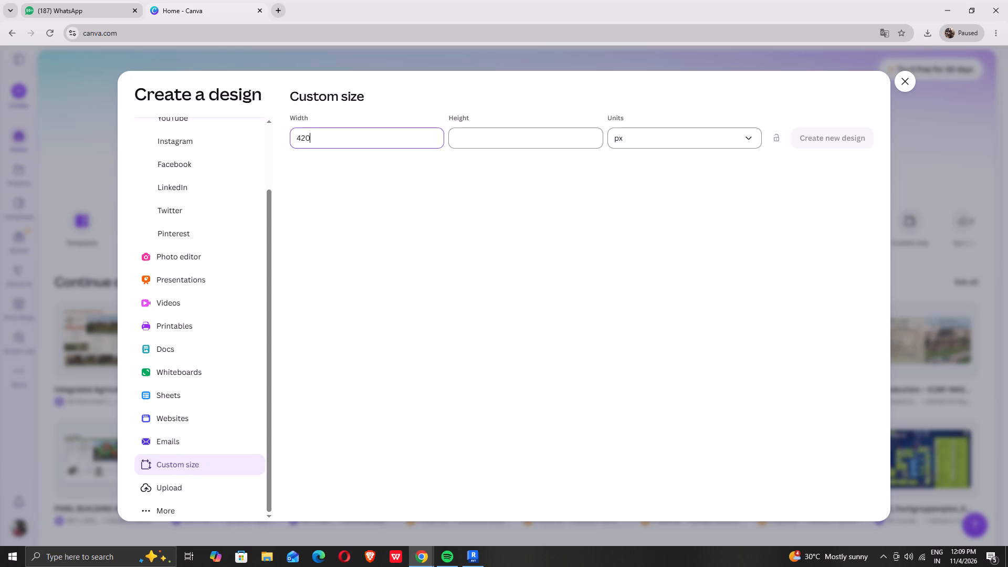
click(472, 141)
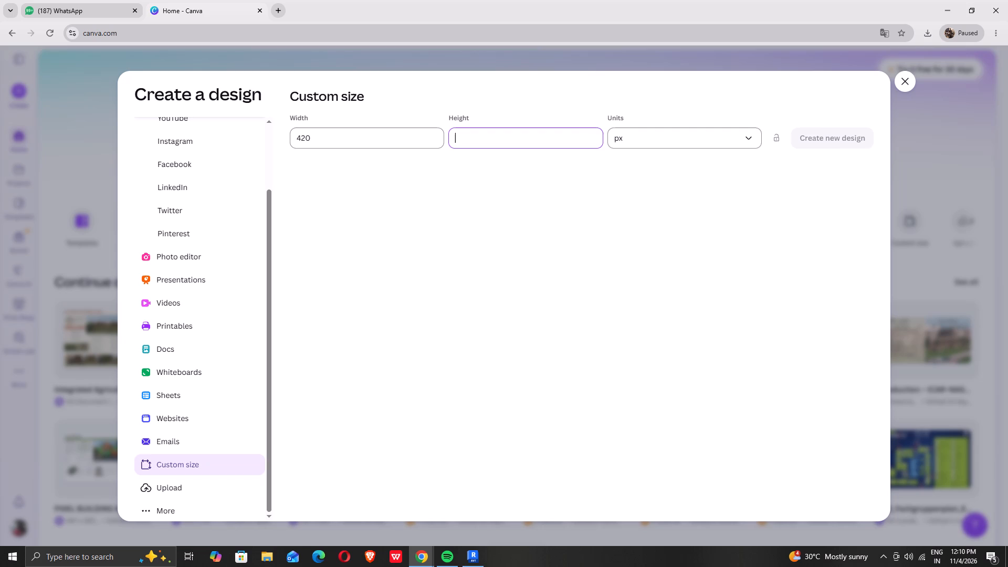
click(749, 139)
click(646, 215)
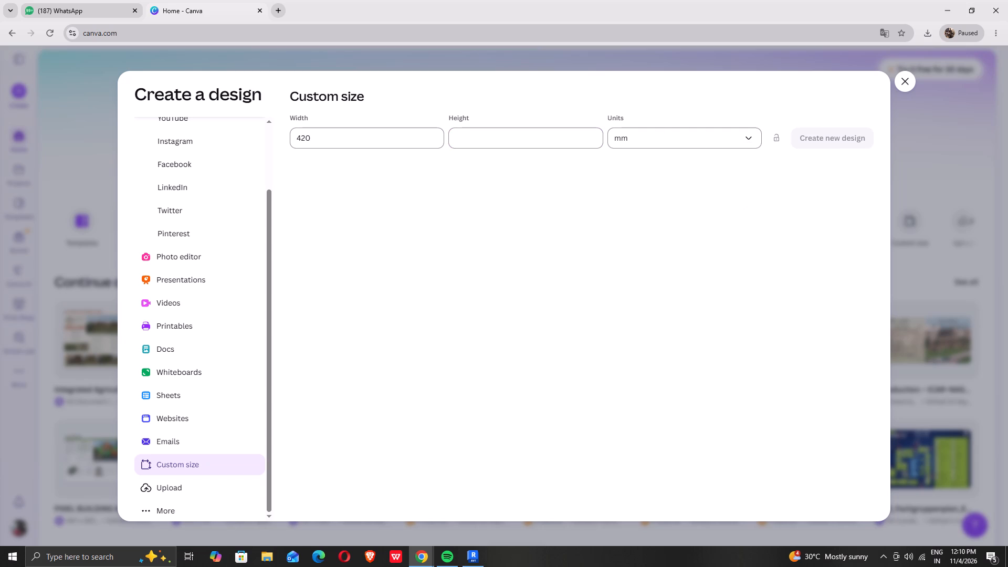
click(507, 144)
key(2)
text(97)
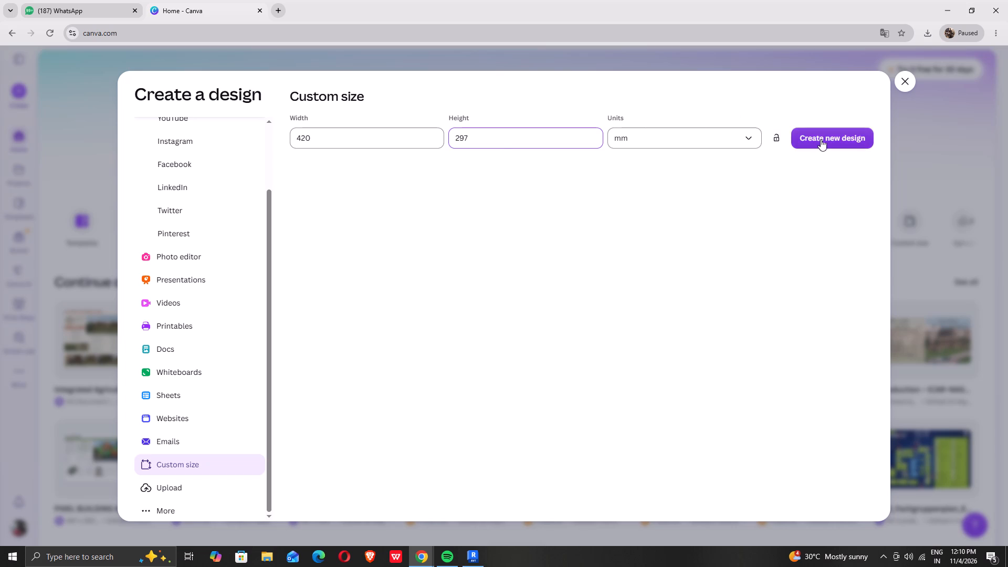
click(821, 139)
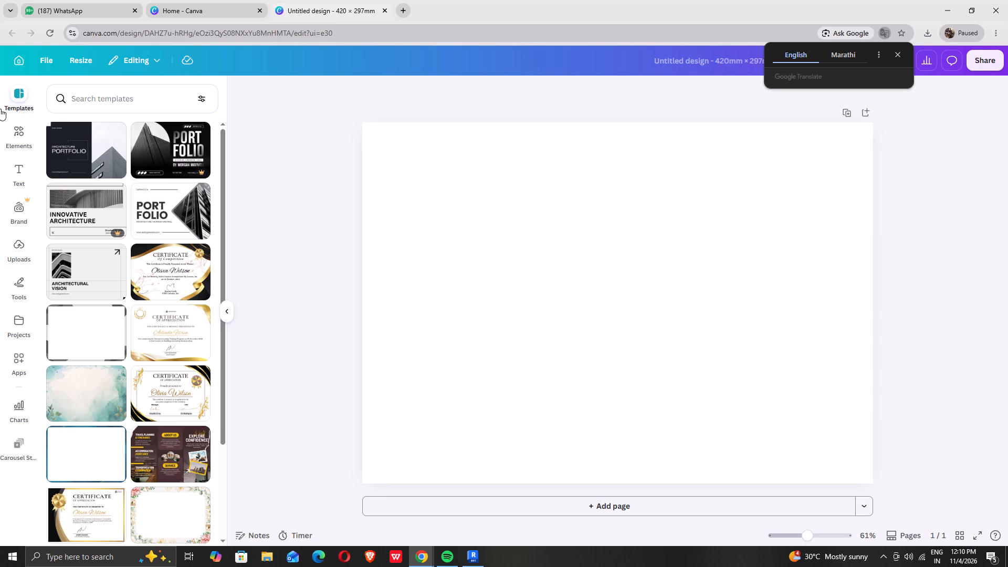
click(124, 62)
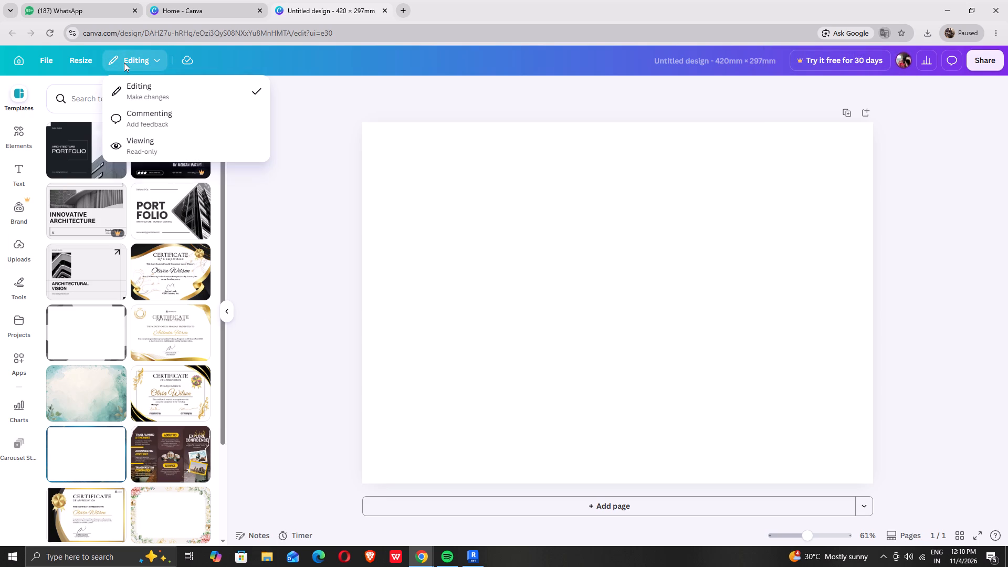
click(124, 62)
Open the text options for adding text to the blank page.
click(22, 174)
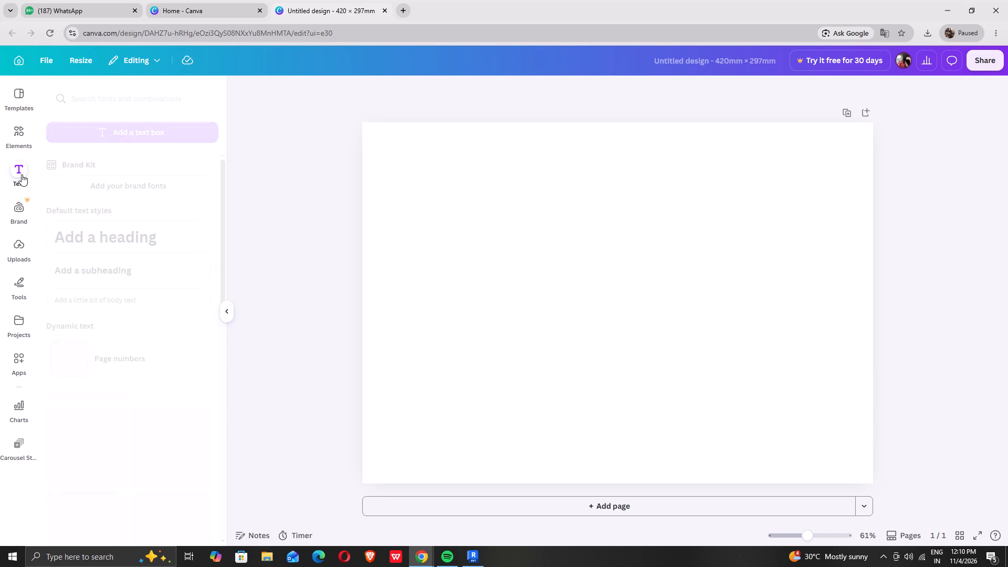
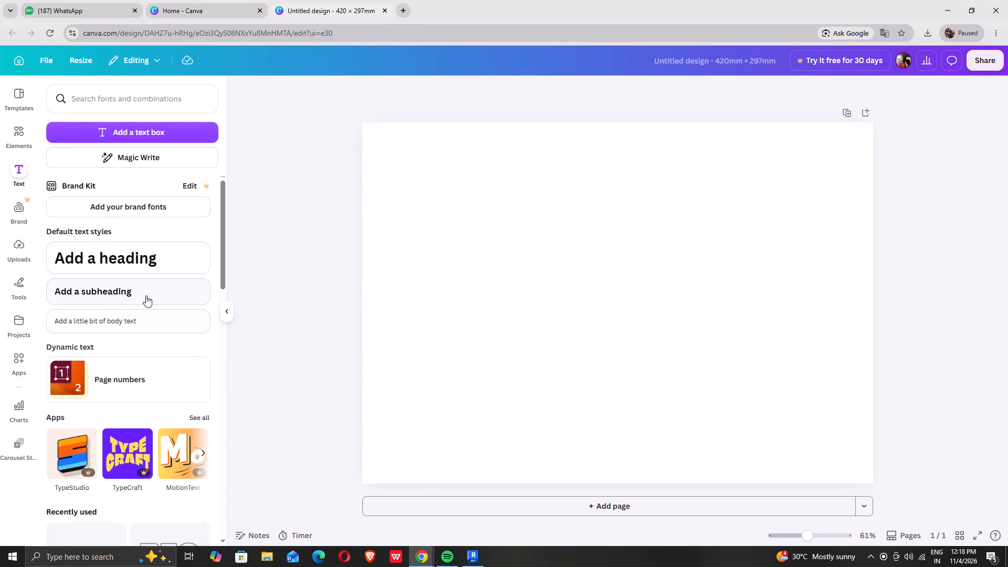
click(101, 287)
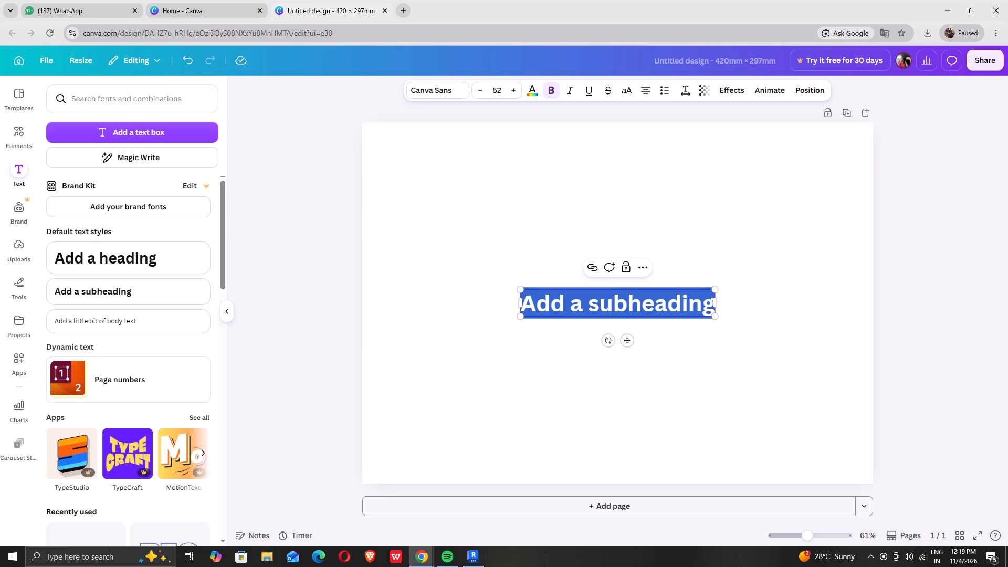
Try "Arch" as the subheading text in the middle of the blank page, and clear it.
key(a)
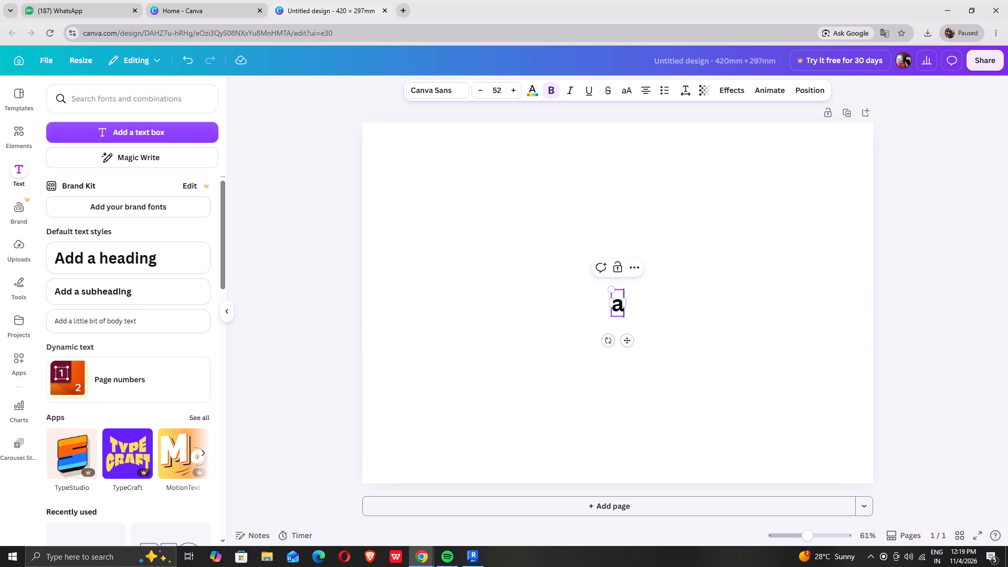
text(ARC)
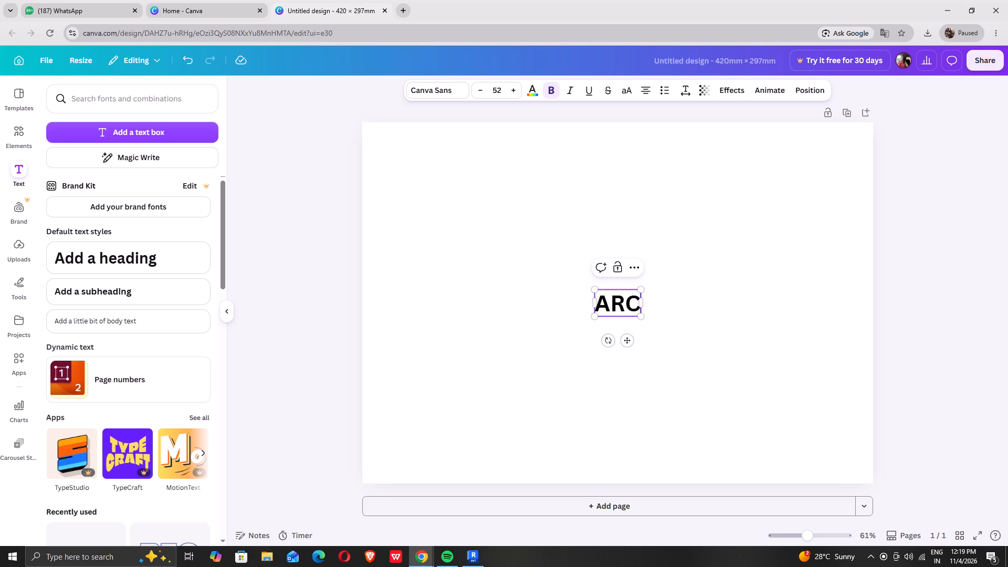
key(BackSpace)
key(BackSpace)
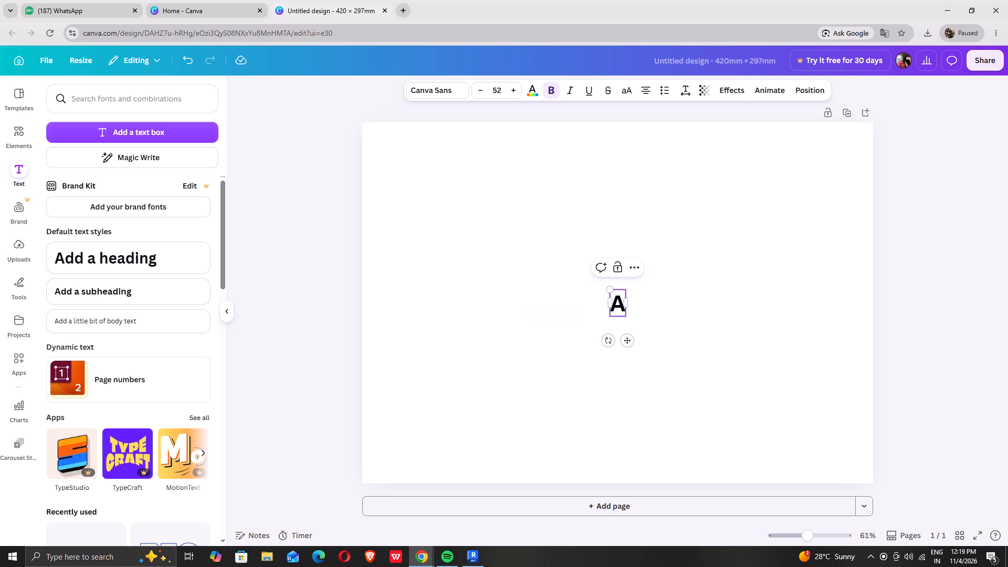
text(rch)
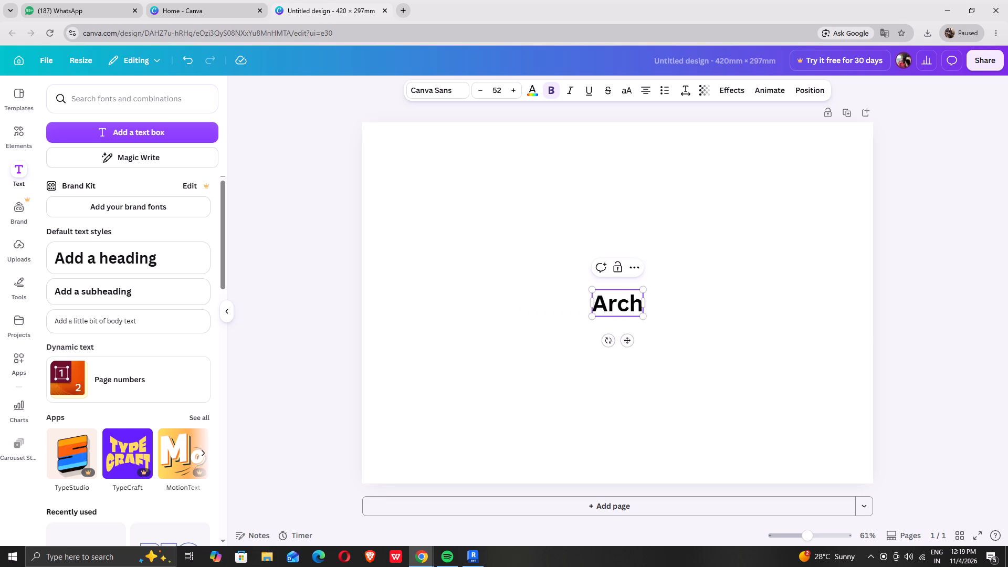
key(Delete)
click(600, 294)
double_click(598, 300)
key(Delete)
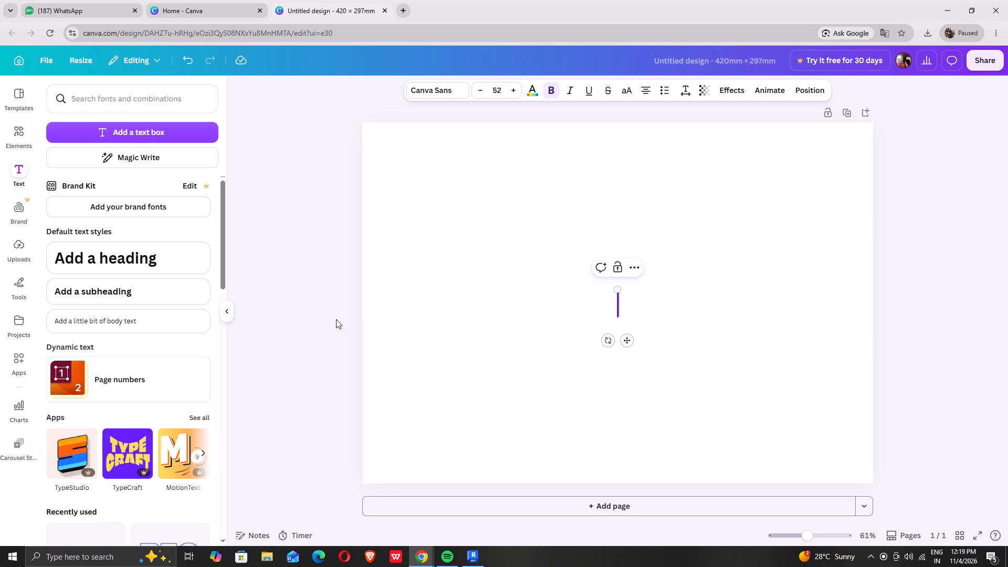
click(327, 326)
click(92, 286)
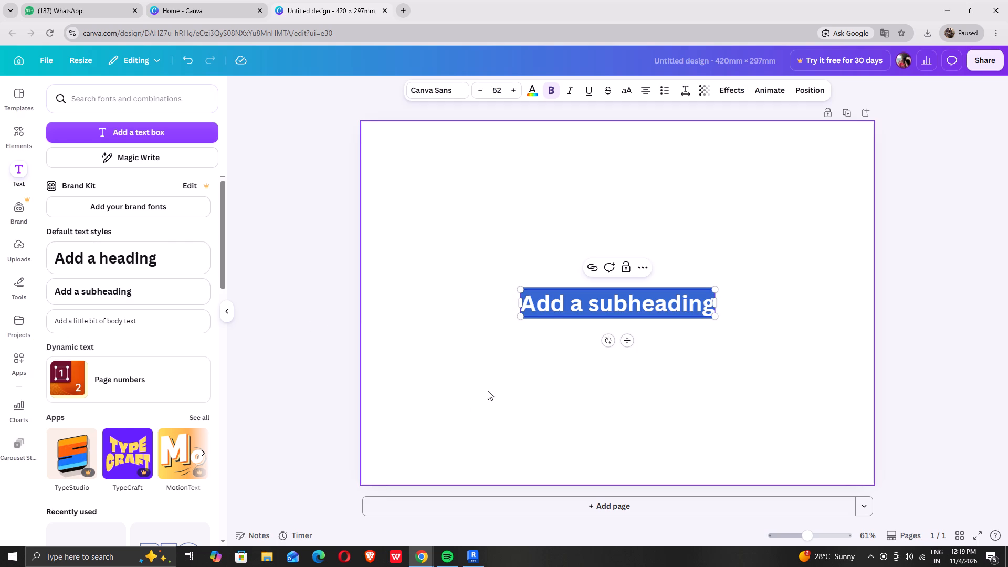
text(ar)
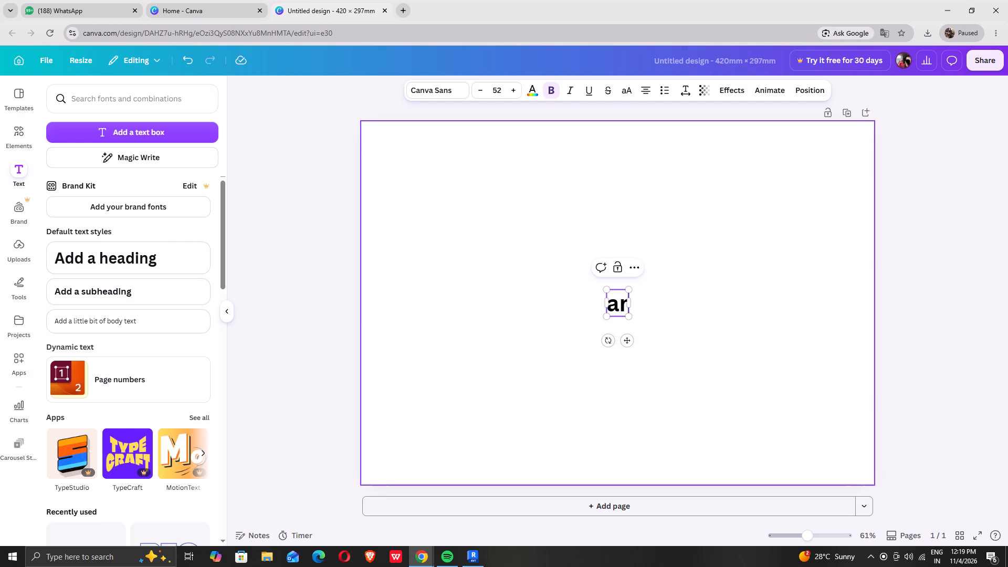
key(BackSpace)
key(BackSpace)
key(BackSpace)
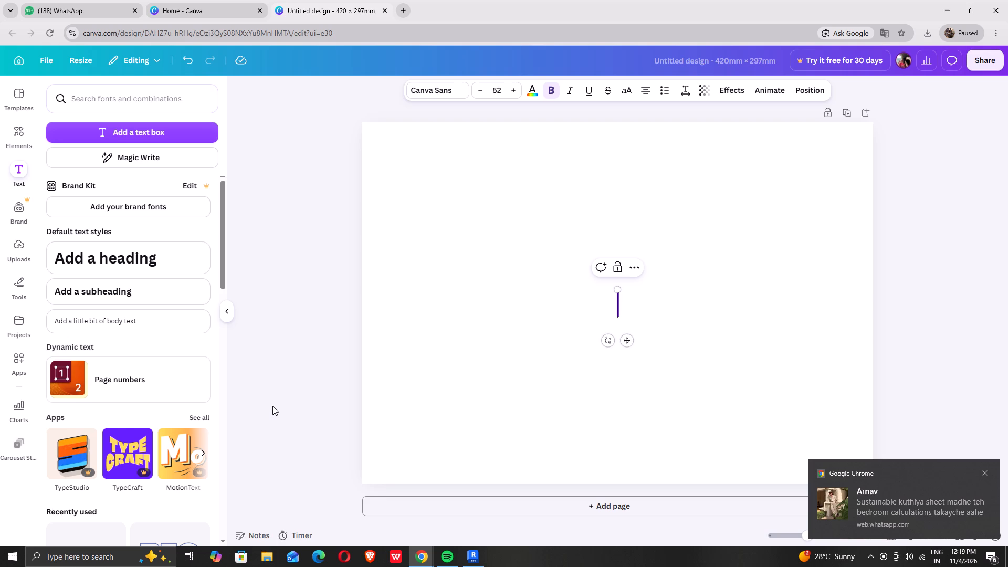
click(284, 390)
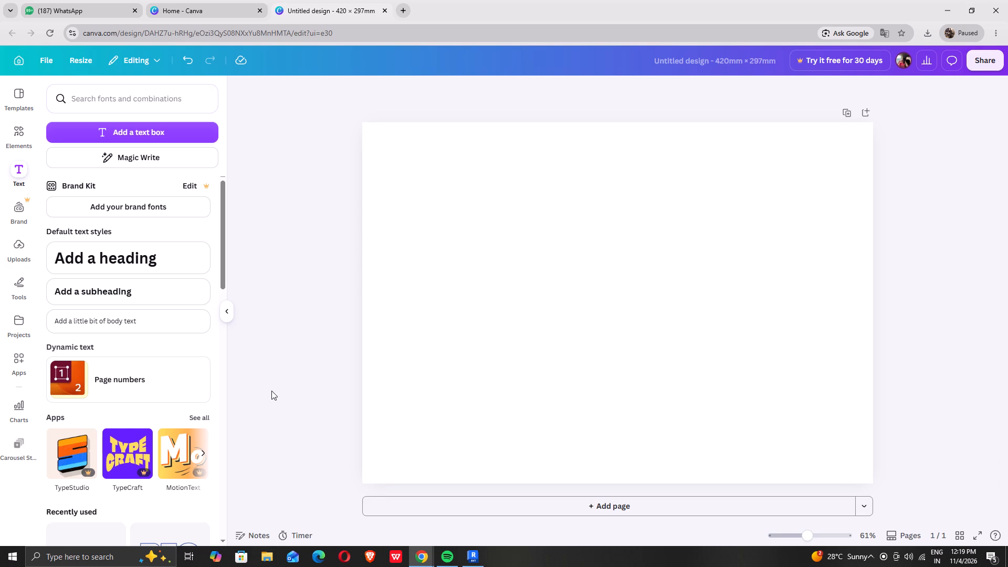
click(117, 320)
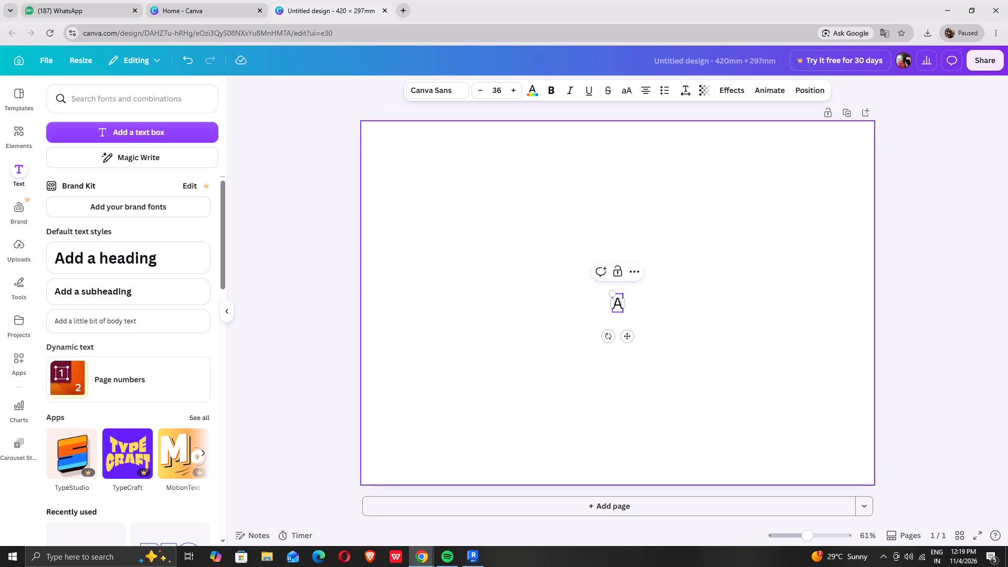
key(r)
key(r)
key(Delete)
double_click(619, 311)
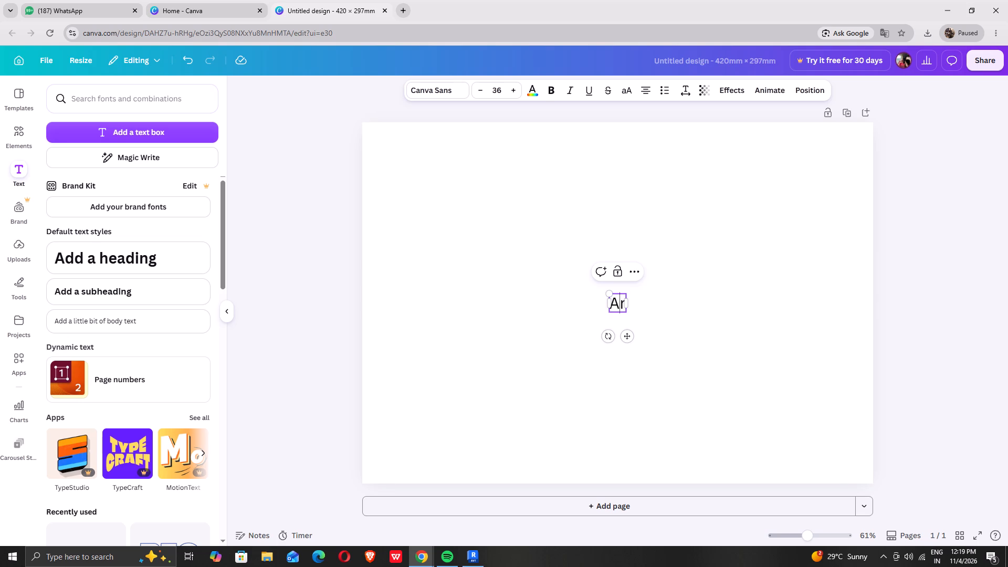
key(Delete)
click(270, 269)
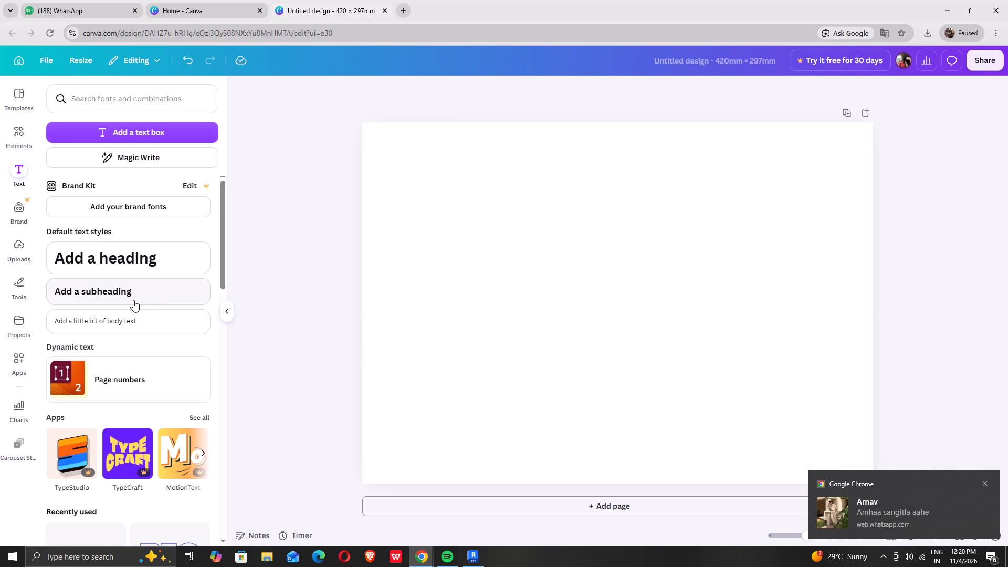
Add a subheading to the page with the text "Architectural Plan".
click(133, 299)
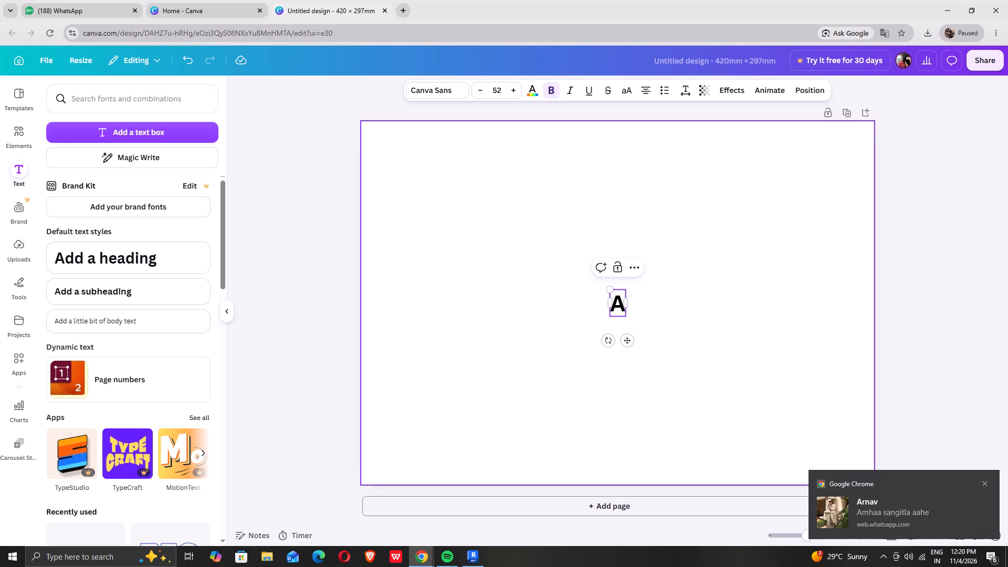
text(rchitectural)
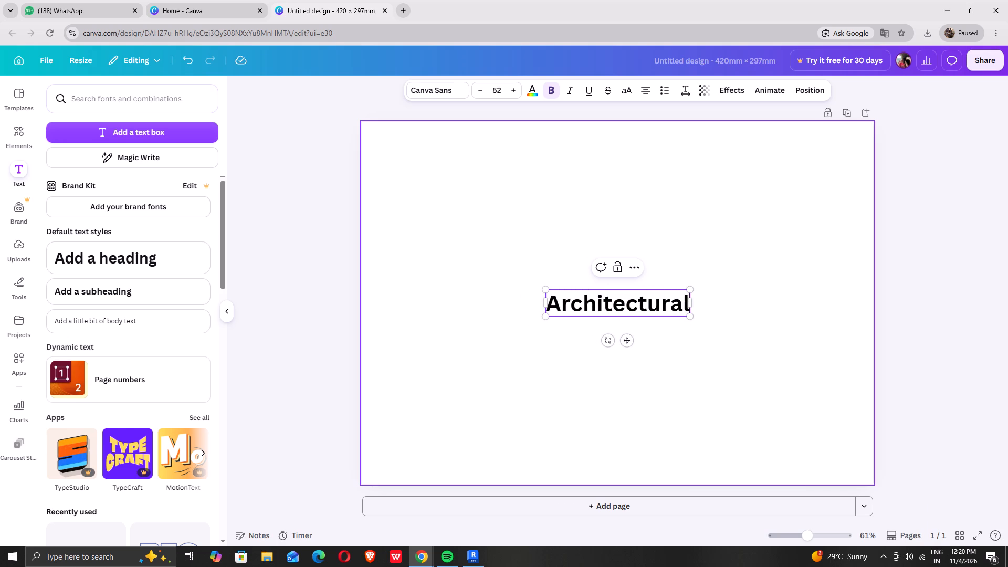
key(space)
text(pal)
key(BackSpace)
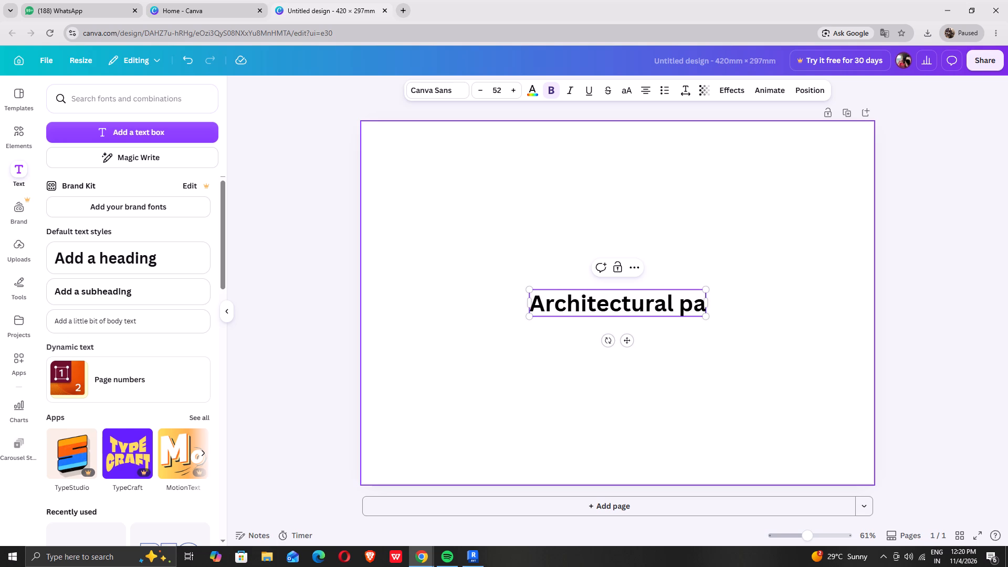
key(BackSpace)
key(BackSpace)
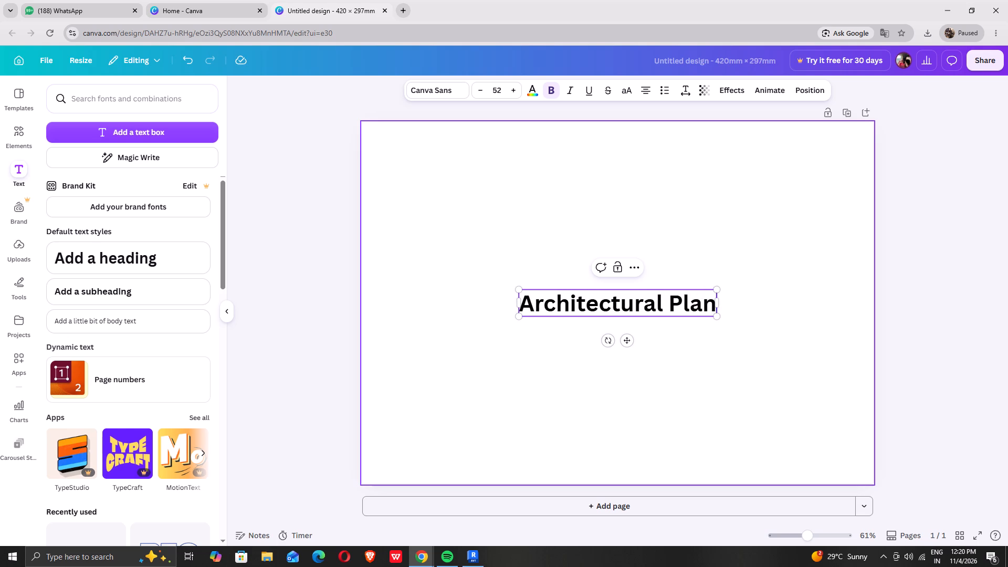
Reduce the "Architectural Plan" text to font size 37.
triple_click(478, 93)
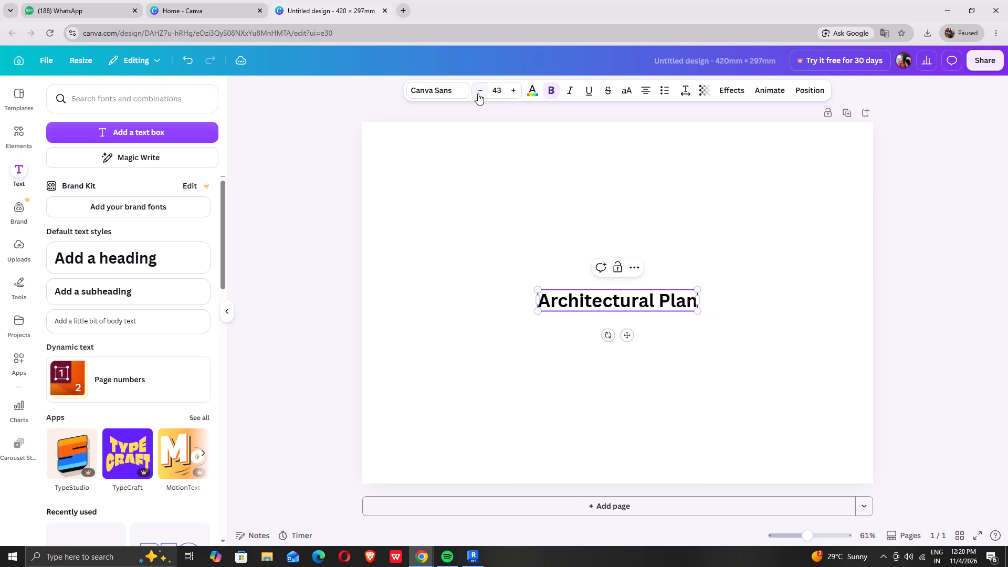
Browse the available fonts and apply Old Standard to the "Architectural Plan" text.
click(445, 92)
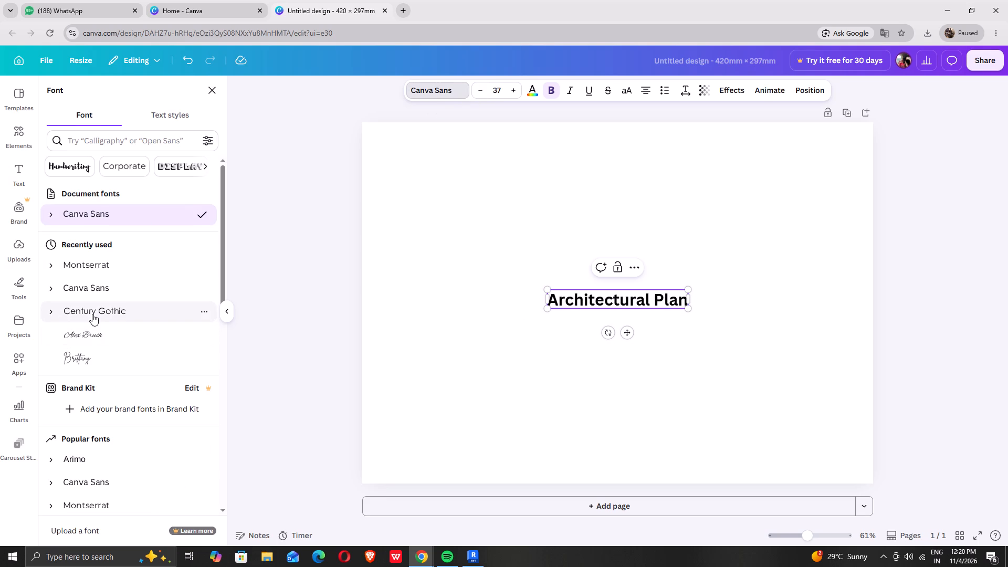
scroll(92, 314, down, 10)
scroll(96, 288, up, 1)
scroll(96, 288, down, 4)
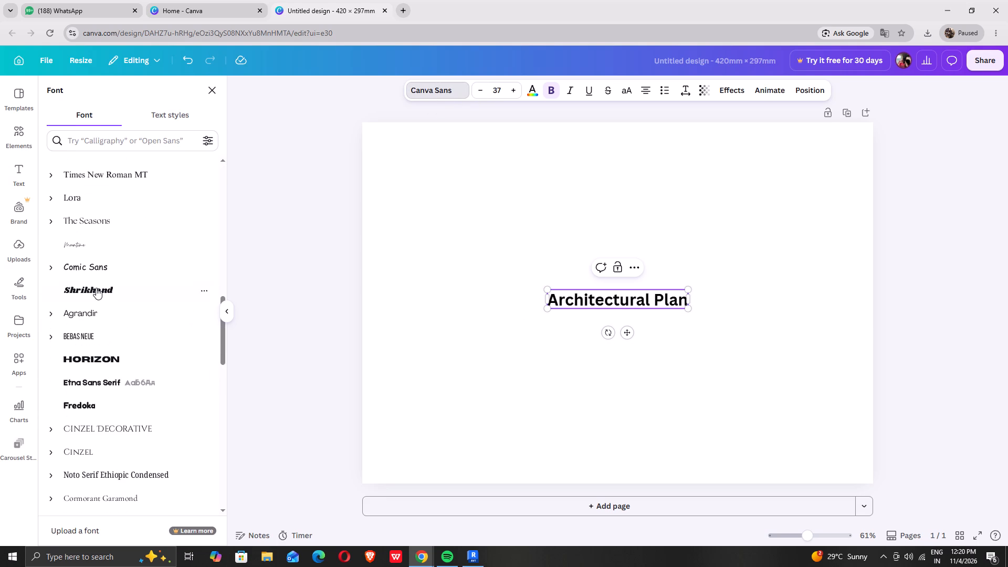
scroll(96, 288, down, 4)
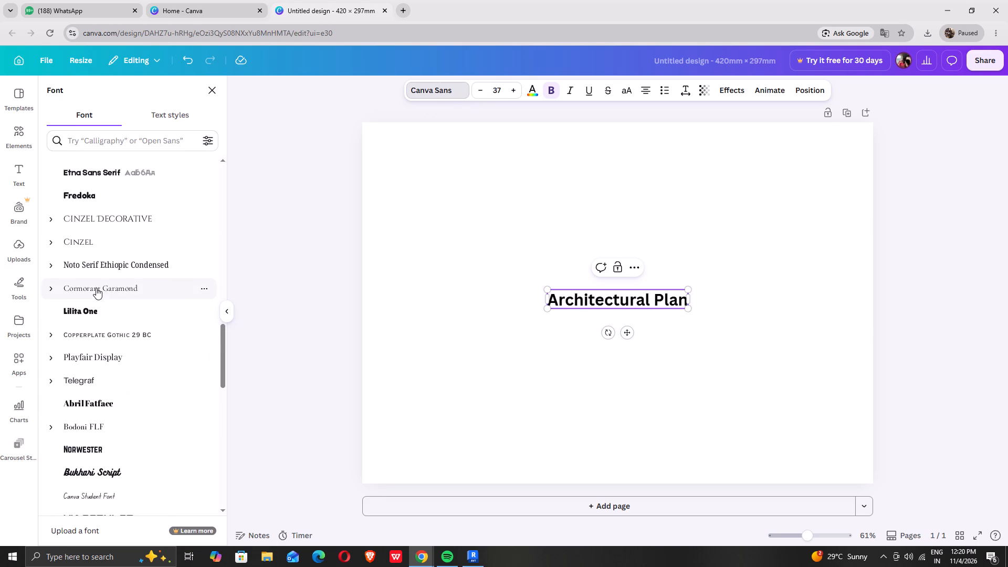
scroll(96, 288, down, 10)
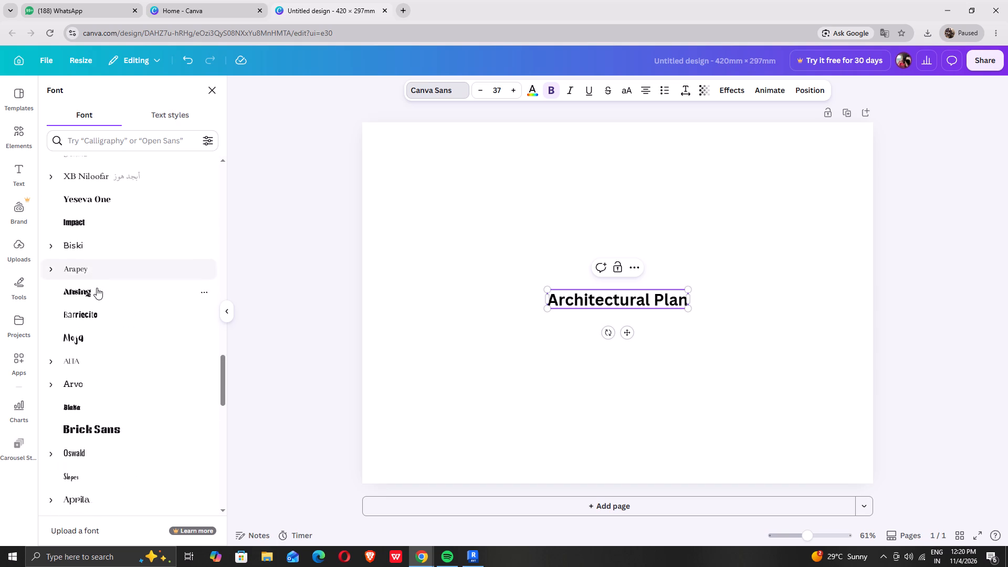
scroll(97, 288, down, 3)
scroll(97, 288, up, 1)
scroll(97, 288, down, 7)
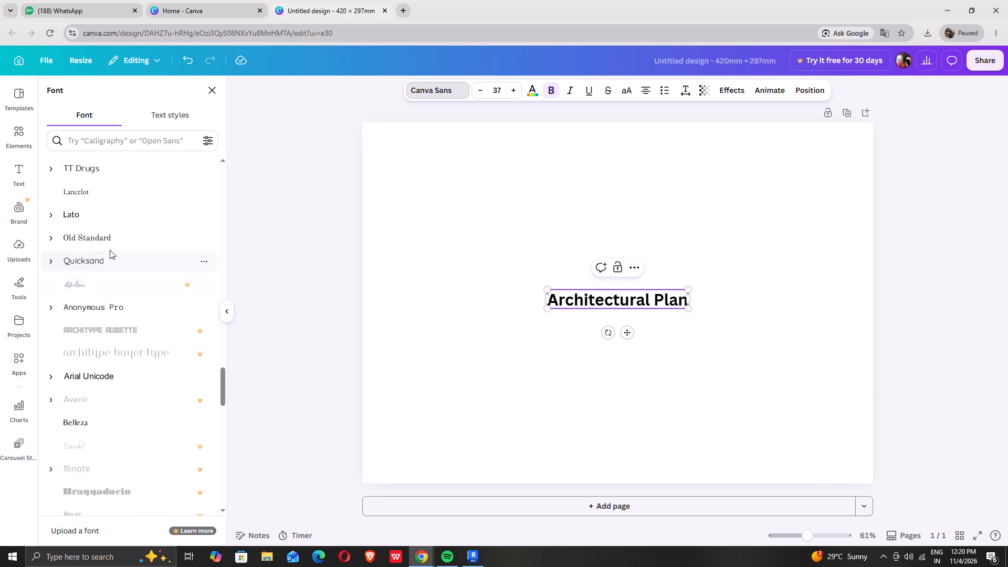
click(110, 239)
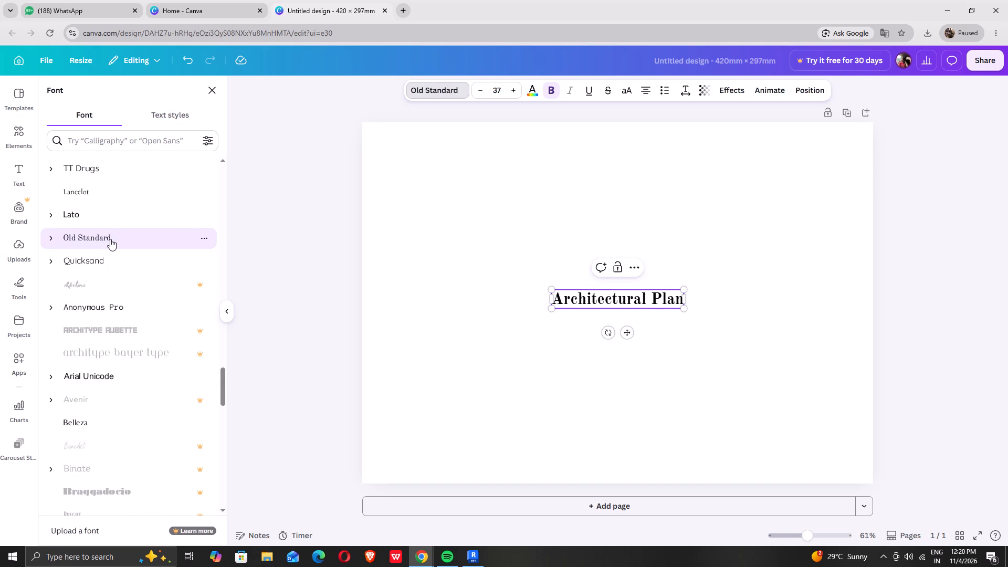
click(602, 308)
Look for another font, search the fonts for "tim" and apply Times New Roman to the "Architectural Plan" text.
scroll(159, 356, down, 10)
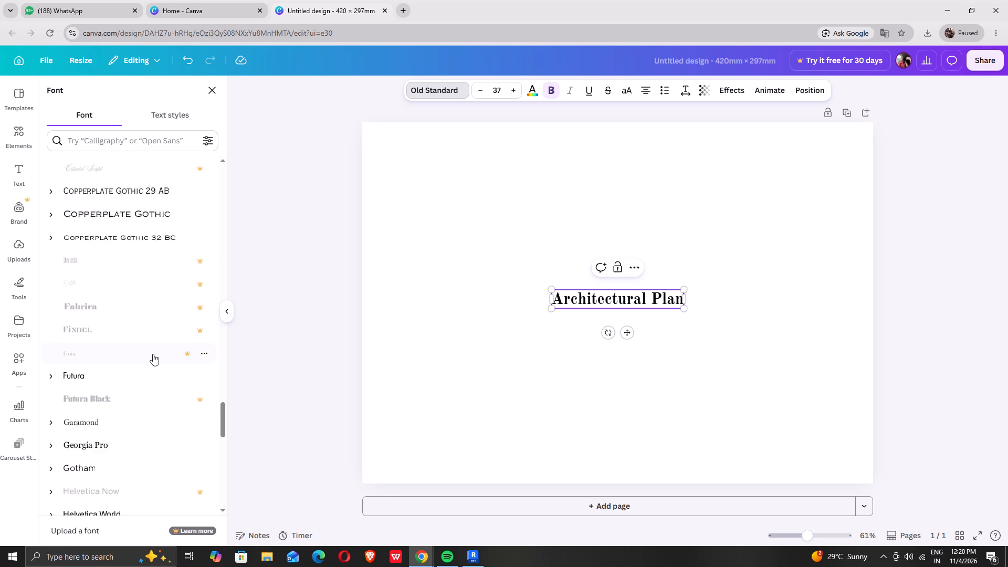
scroll(153, 354, down, 5)
scroll(153, 354, up, 1)
scroll(153, 354, down, 9)
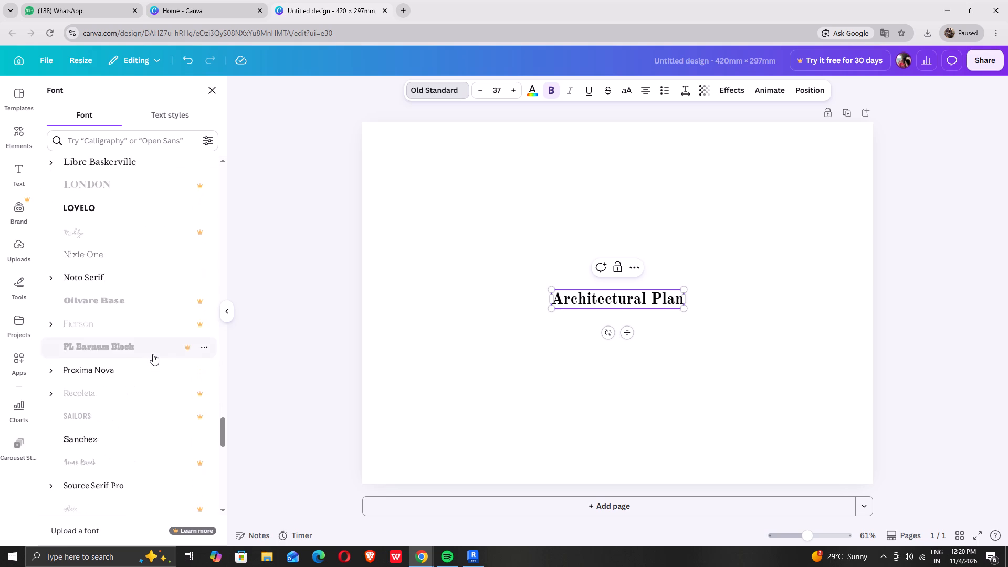
scroll(153, 354, down, 20)
scroll(153, 354, down, 2)
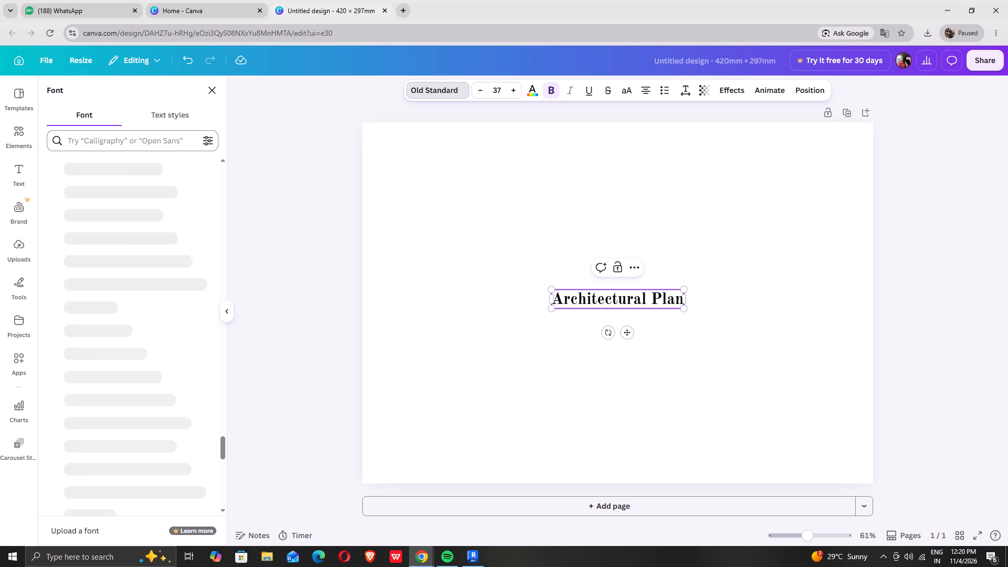
click(119, 136)
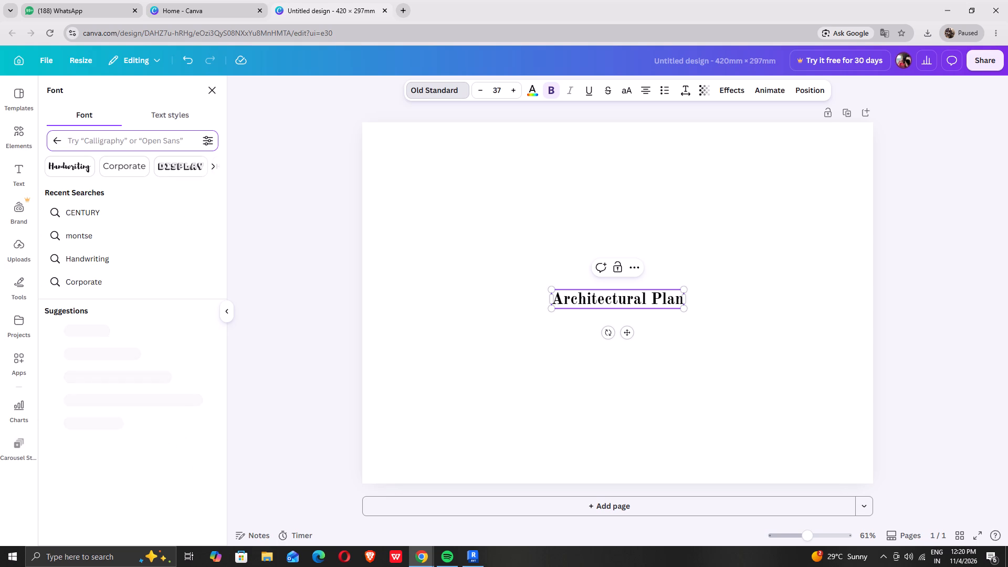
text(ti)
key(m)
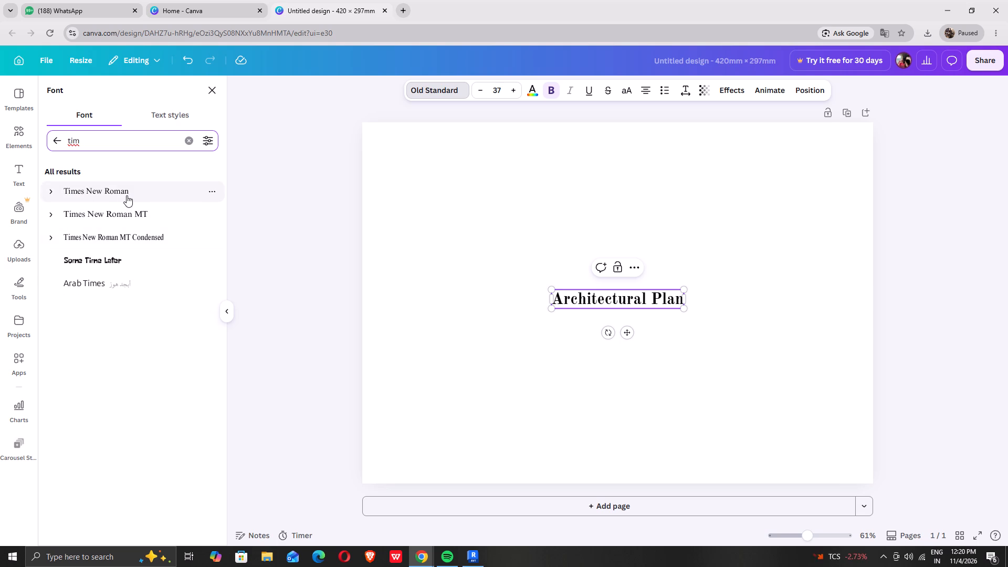
click(127, 195)
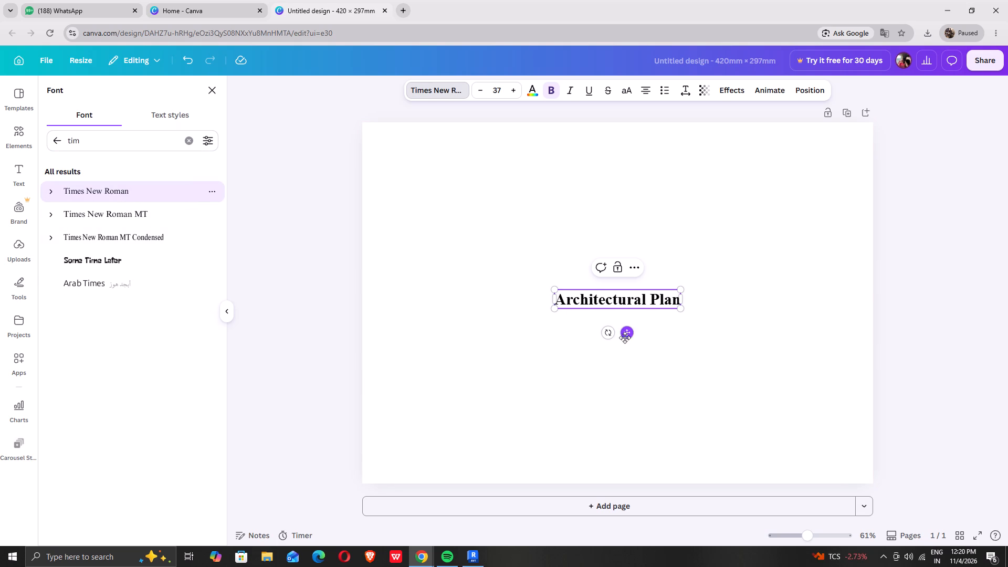
Move the "Architectural Plan" title near the page's bottom edge, its right end on the vertical centre line, and deselect it.
drag(627, 332, 577, 480)
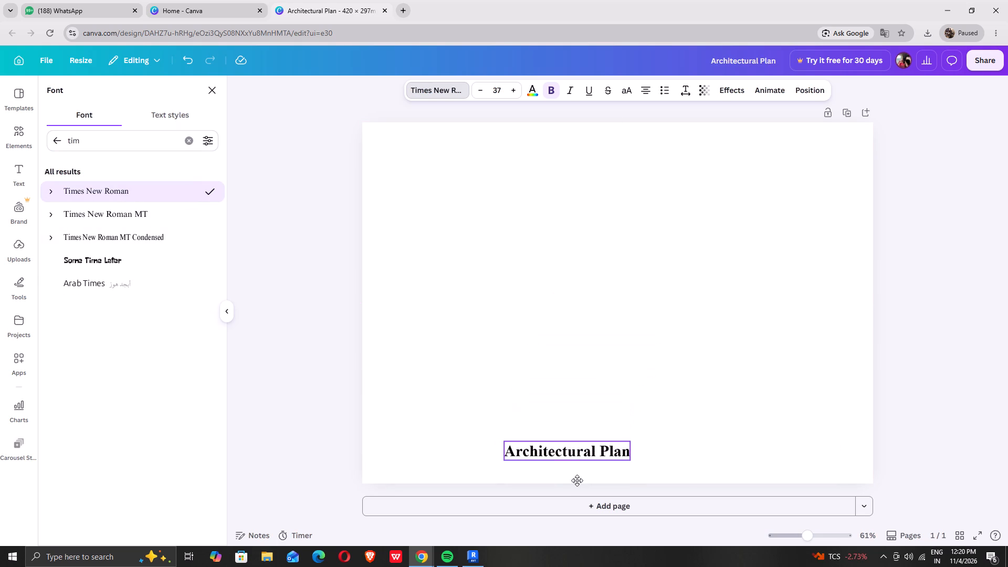
drag(577, 480, 564, 487)
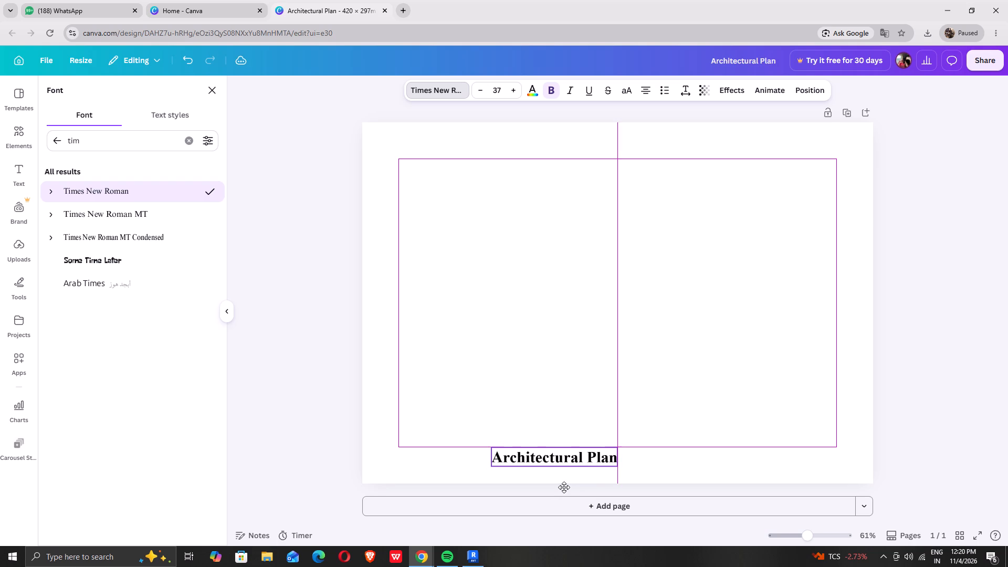
drag(564, 487, 563, 487)
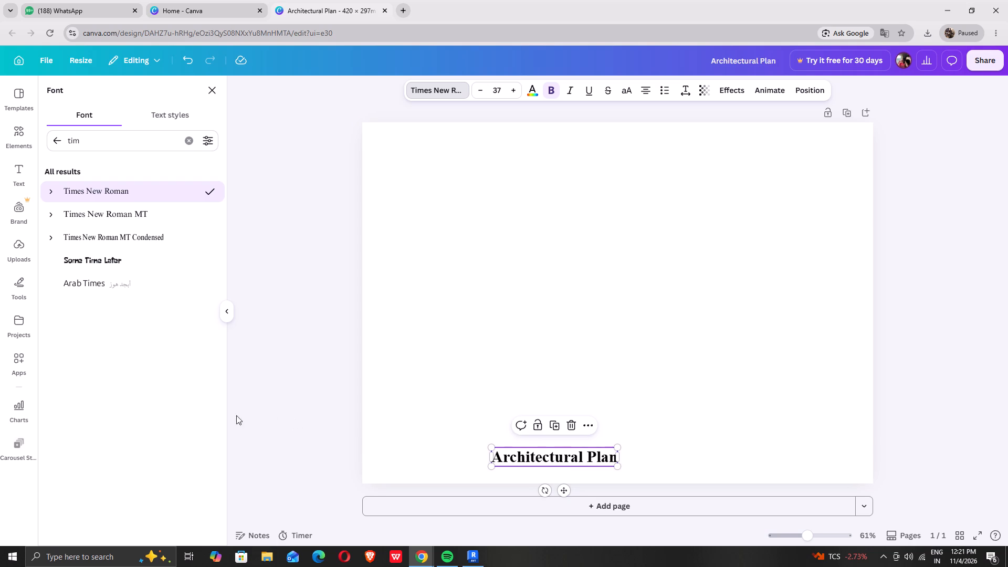
click(312, 346)
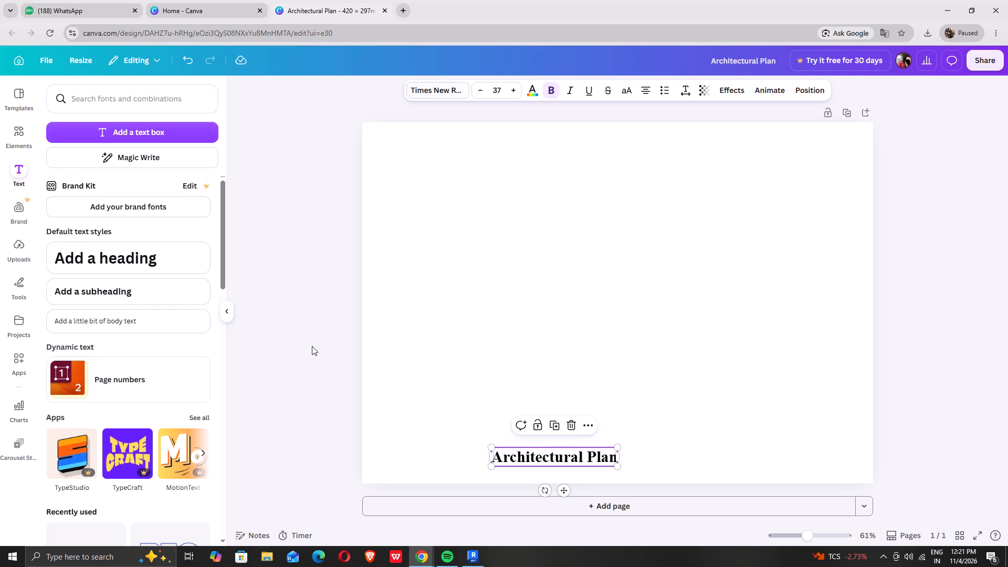
click(289, 355)
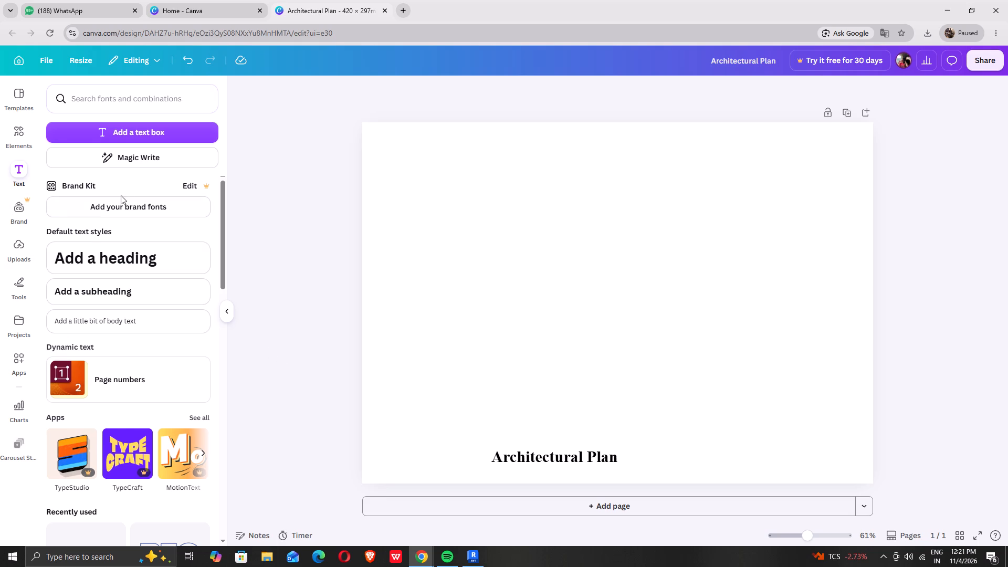
Add a body text box in the middle of the page and enter "NAME-" followed by the author's name in capitals.
click(131, 319)
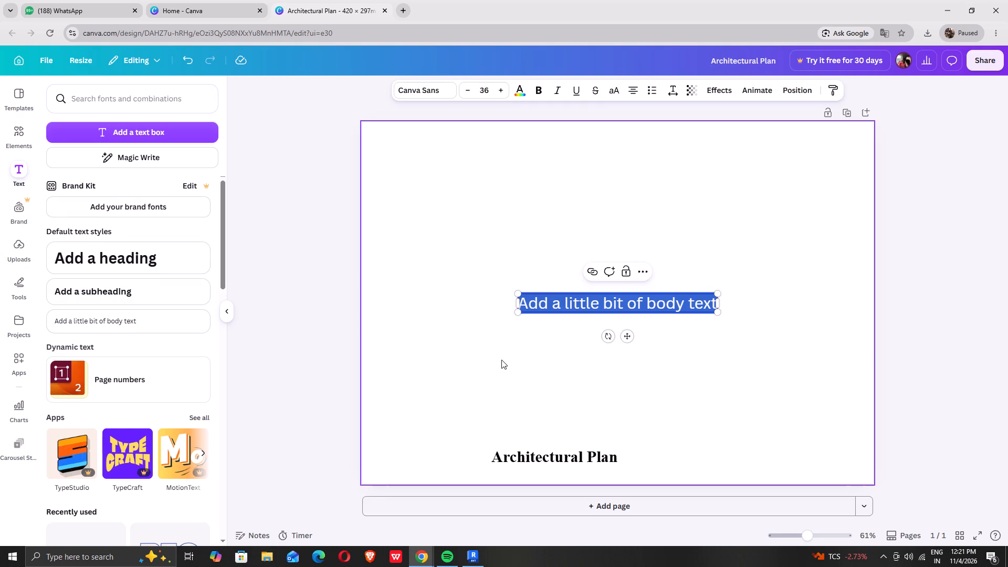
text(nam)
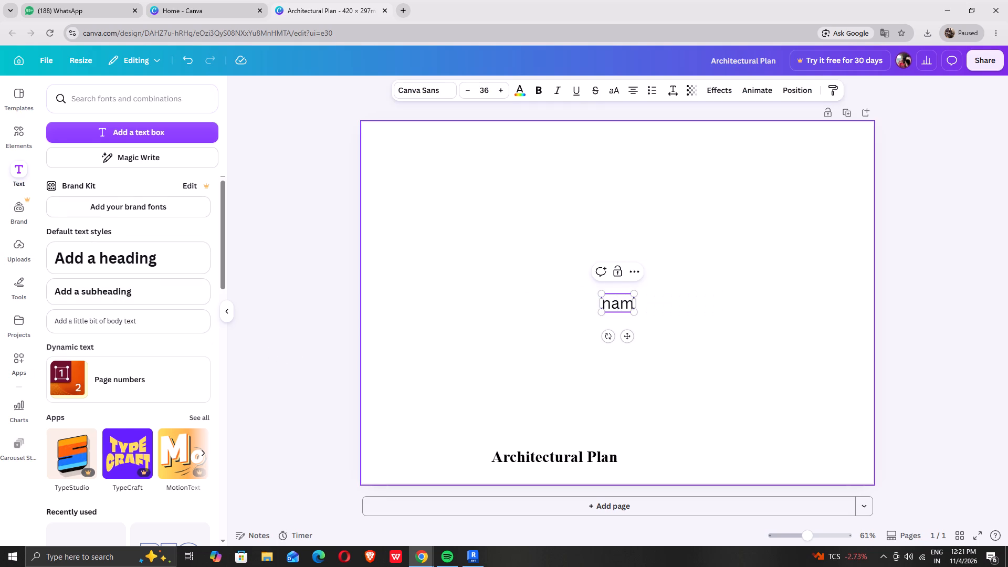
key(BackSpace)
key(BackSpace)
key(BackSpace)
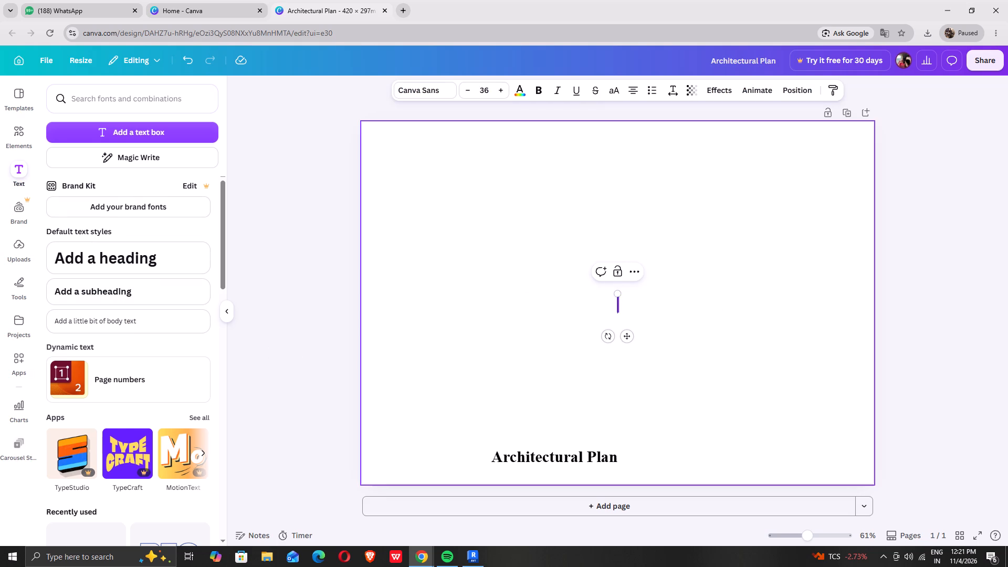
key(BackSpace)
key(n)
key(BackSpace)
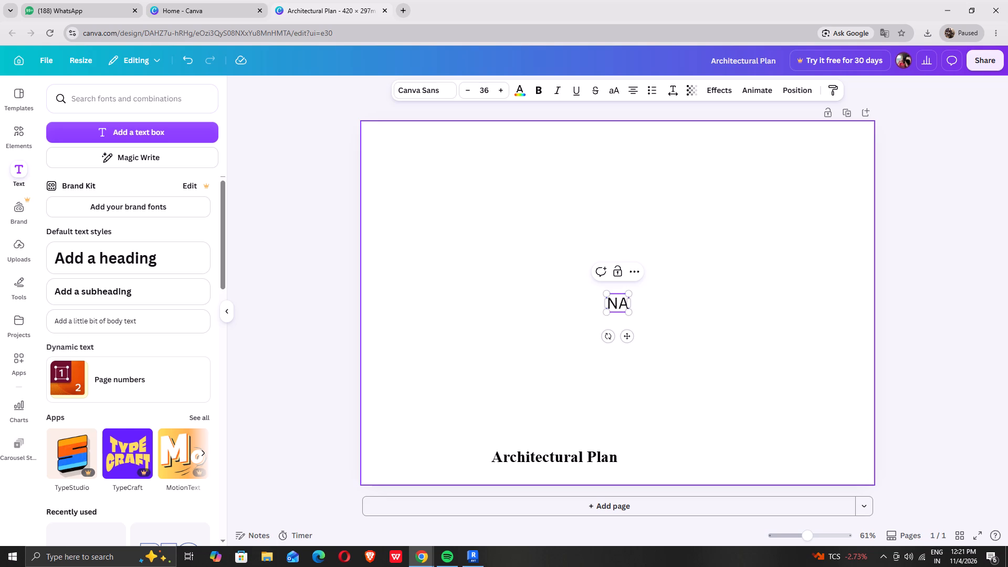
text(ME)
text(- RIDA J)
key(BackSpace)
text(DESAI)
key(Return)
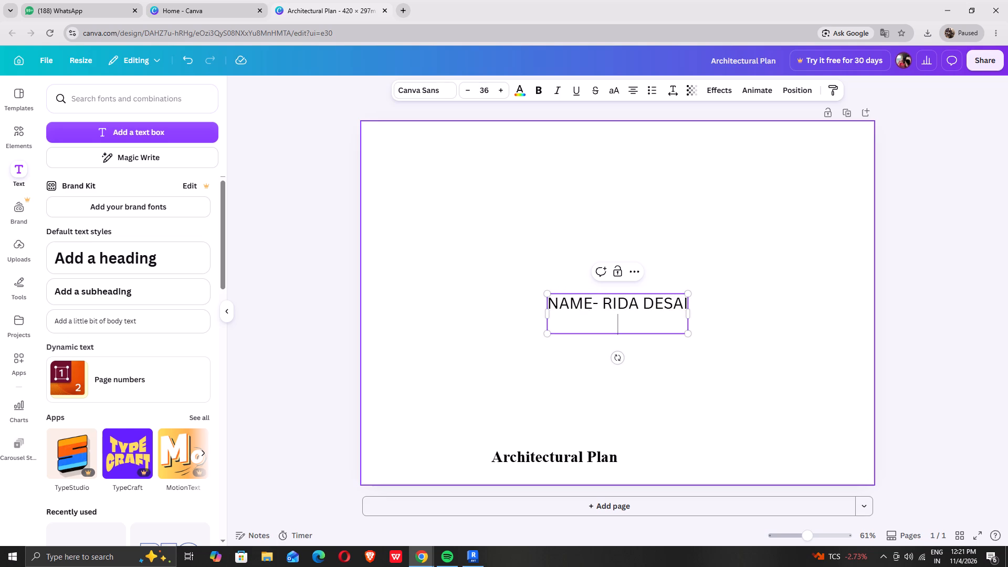
Write the second line of the details block with "ROLL NO-", the roll number and "DIV- A".
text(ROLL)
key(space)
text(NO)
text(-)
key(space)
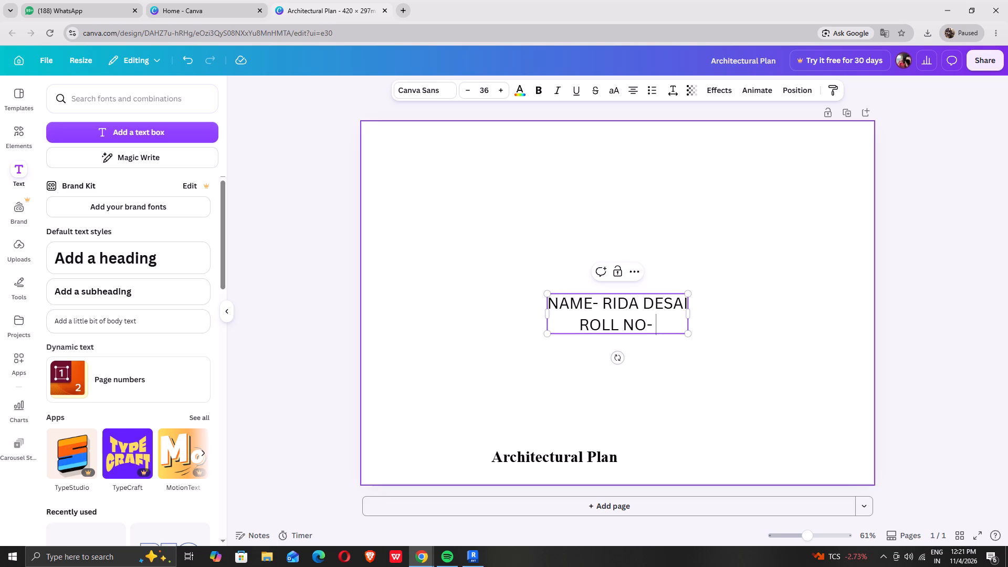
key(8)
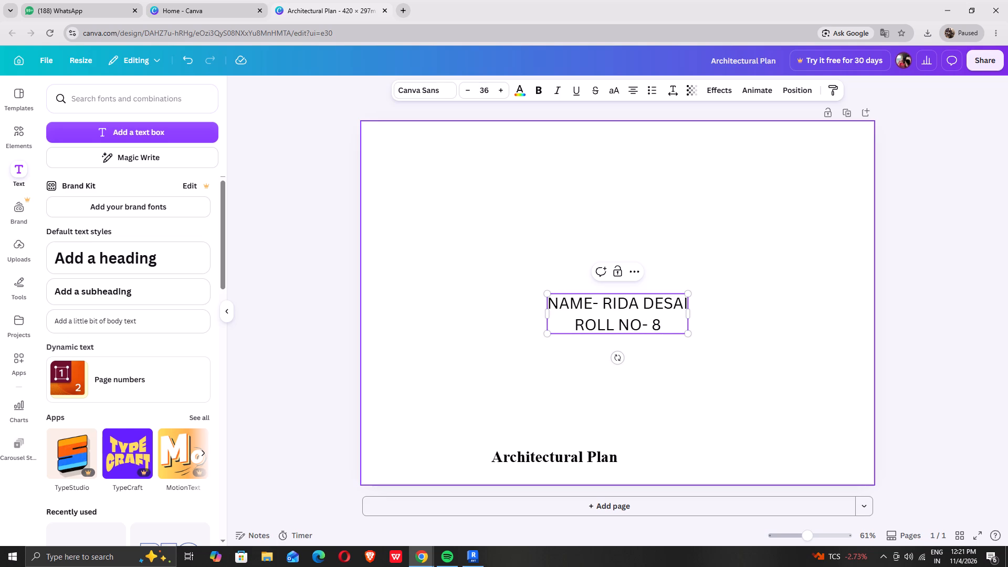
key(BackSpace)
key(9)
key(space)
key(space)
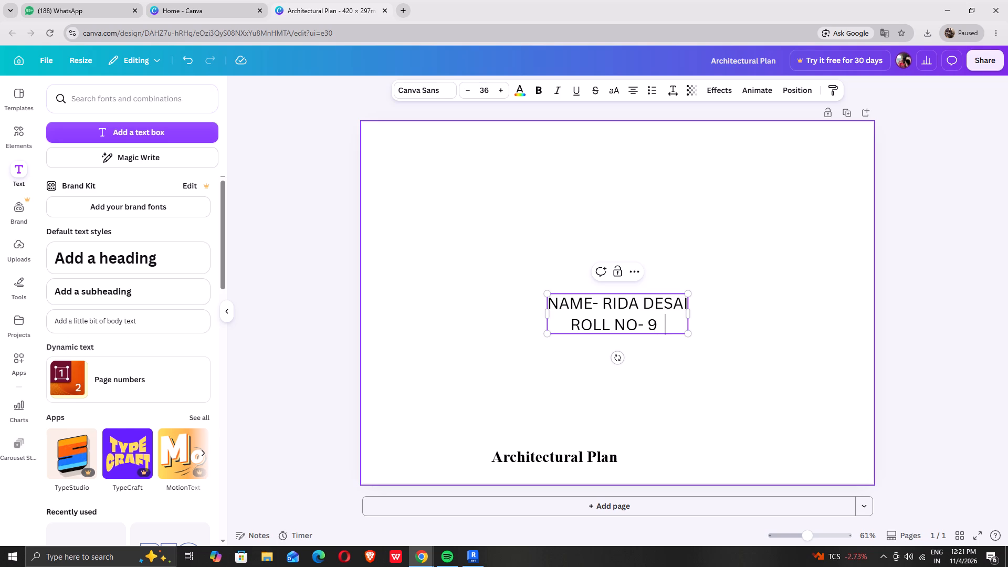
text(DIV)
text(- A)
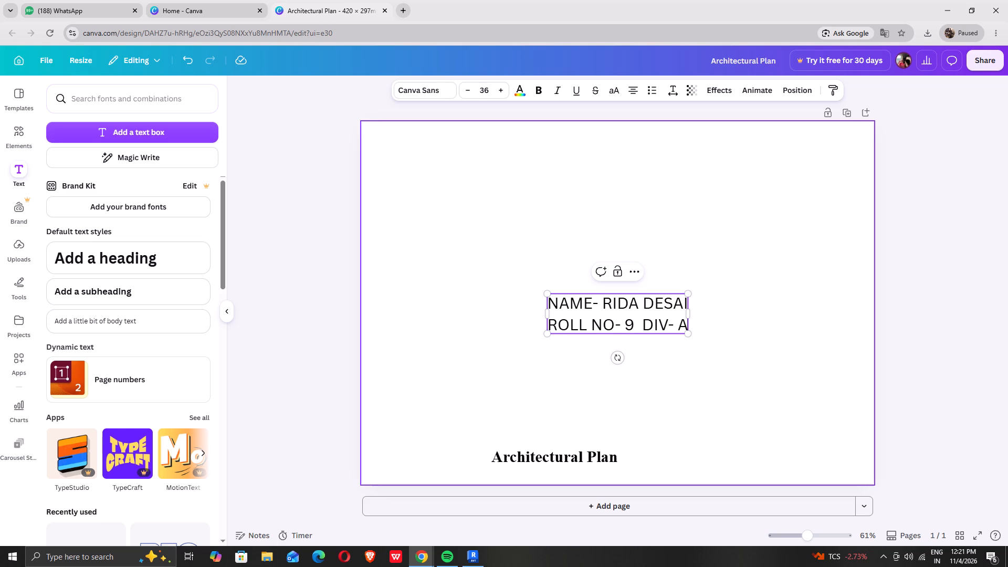
Add a third line reading "SUBJECT- BIM" to the details block.
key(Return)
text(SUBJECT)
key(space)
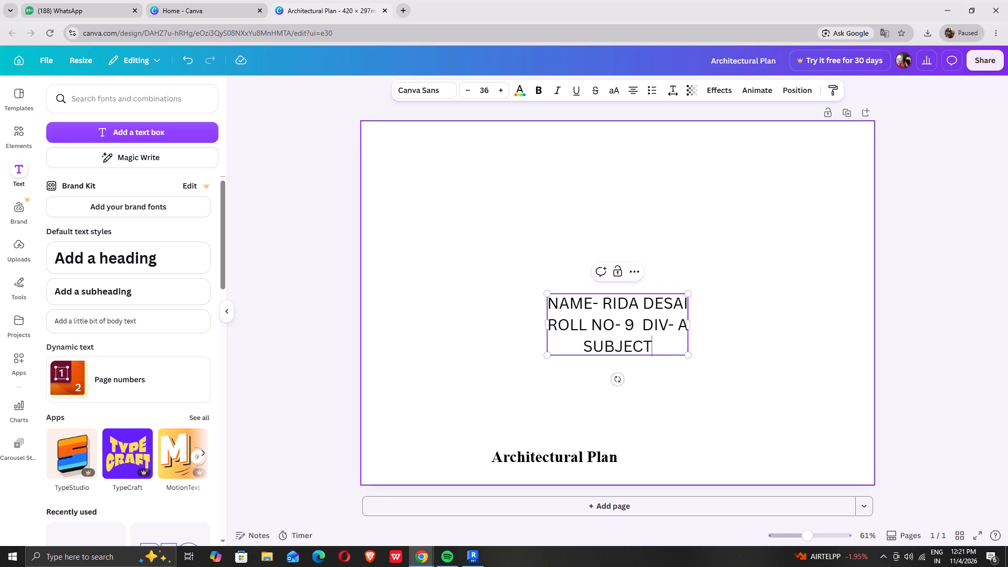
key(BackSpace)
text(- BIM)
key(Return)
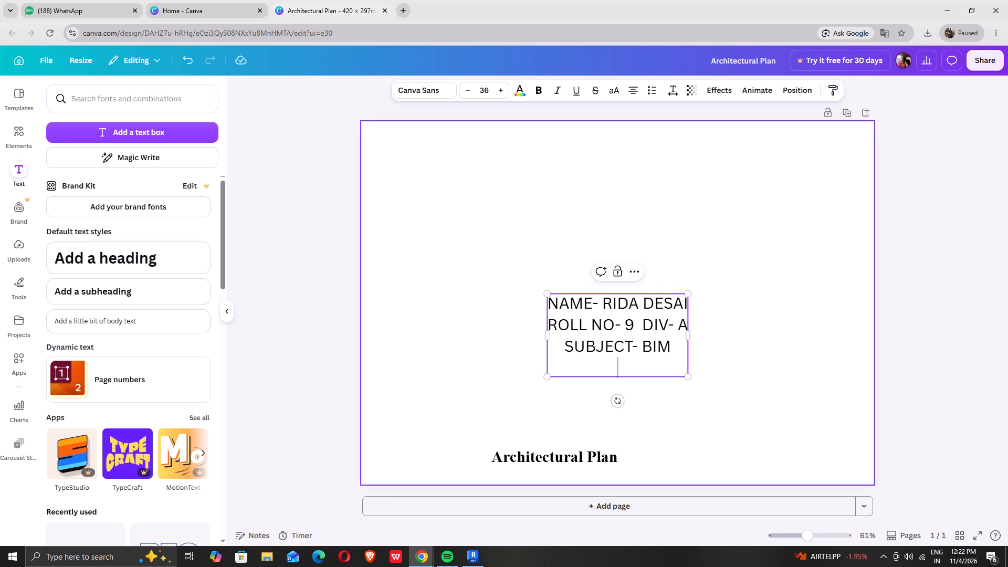
Add a fourth line reading "COLLEGE- SCHOOL OF ARCHITECTURE KOLHAPUR" to the details block.
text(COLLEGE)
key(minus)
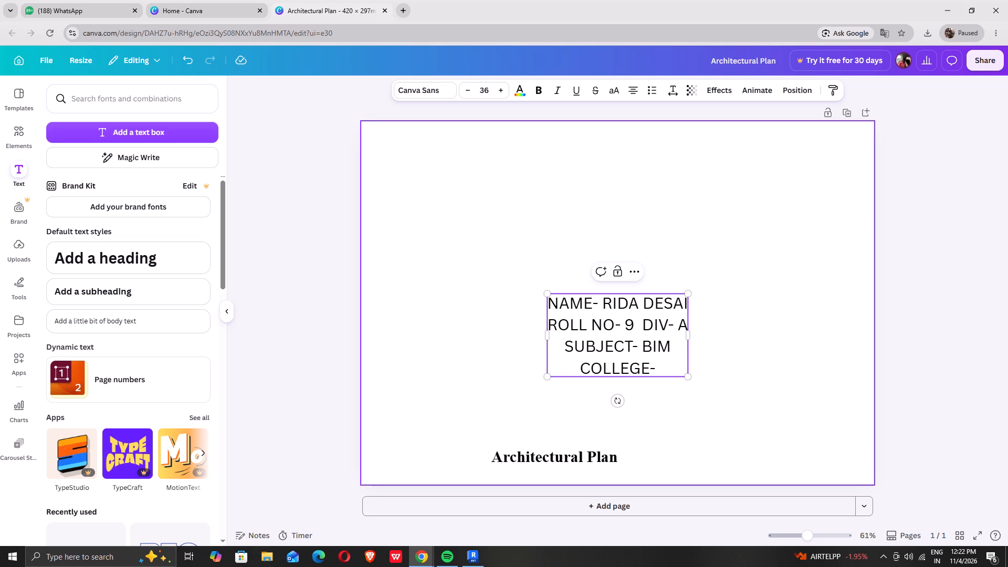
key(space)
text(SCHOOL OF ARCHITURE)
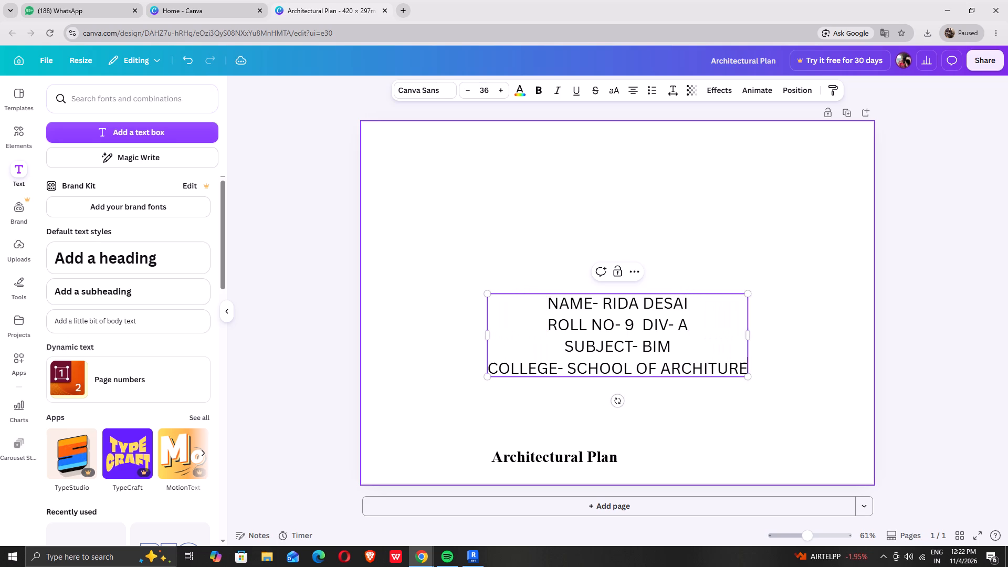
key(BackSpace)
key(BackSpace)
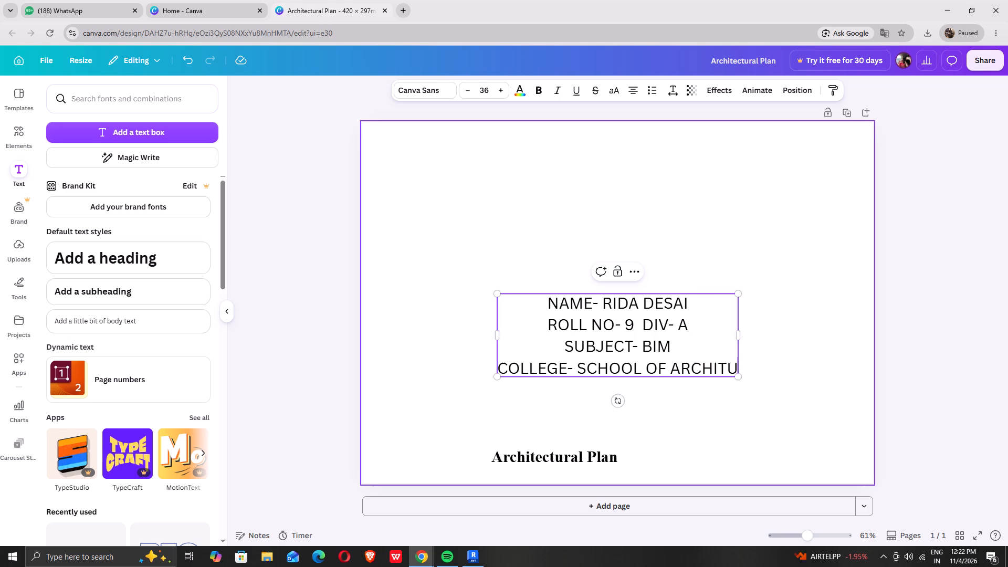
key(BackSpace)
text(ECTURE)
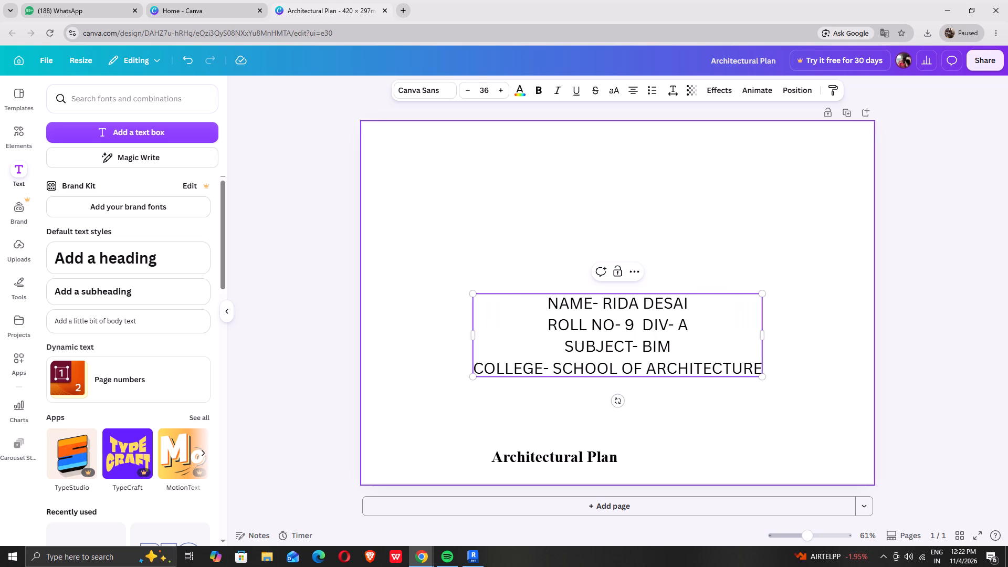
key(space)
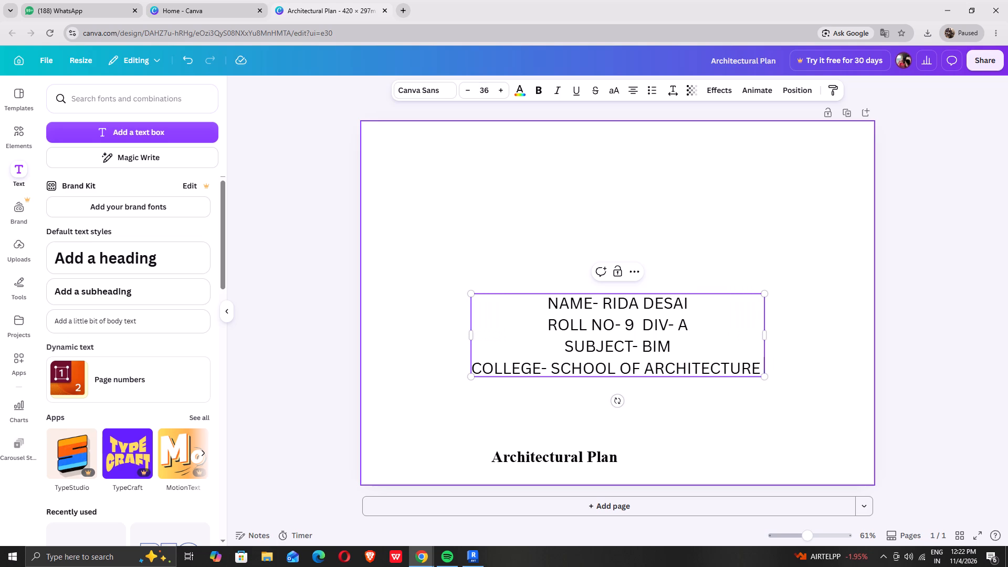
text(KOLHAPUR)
Change the alignment of the whole details block so all four lines start flush at its left edge.
click(633, 89)
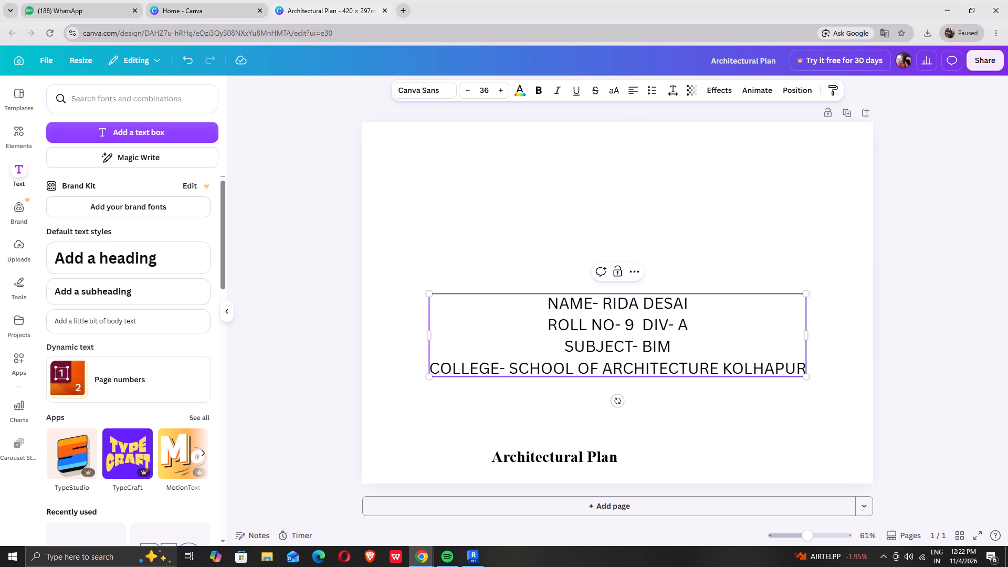
drag(547, 302, 850, 379)
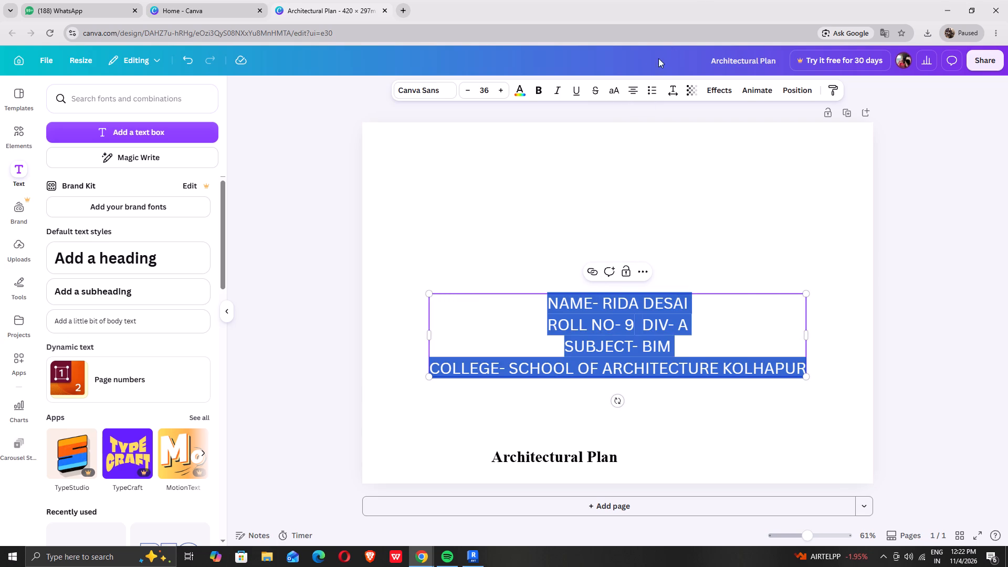
click(637, 89)
click(637, 89)
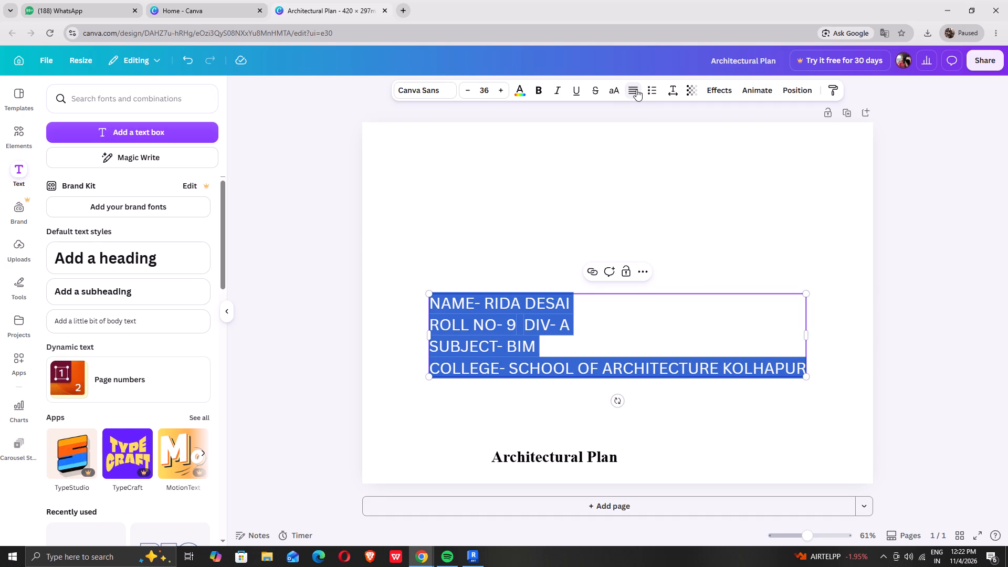
Apply Times New Roman to the whole details block and reduce its font size to 17.
click(447, 95)
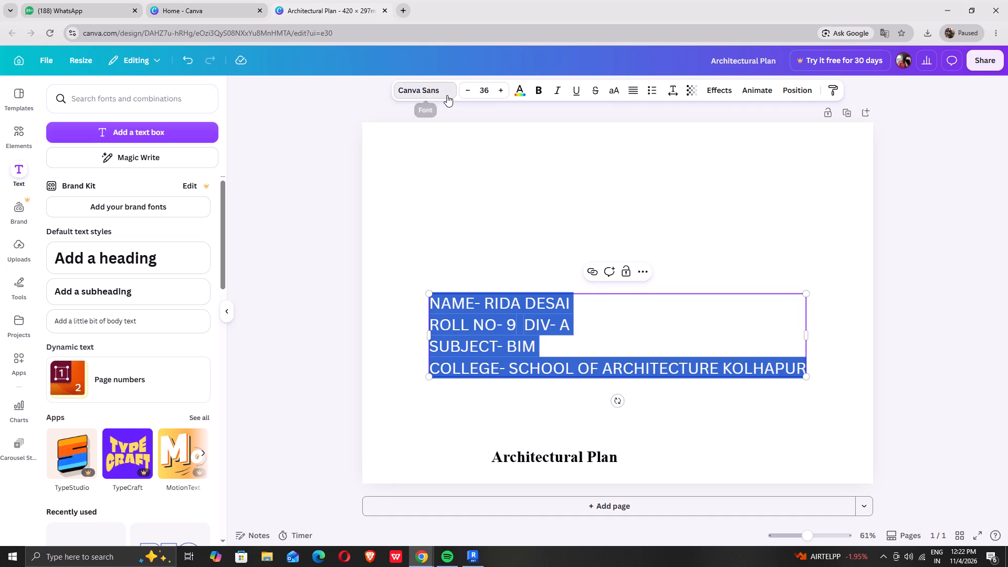
click(85, 191)
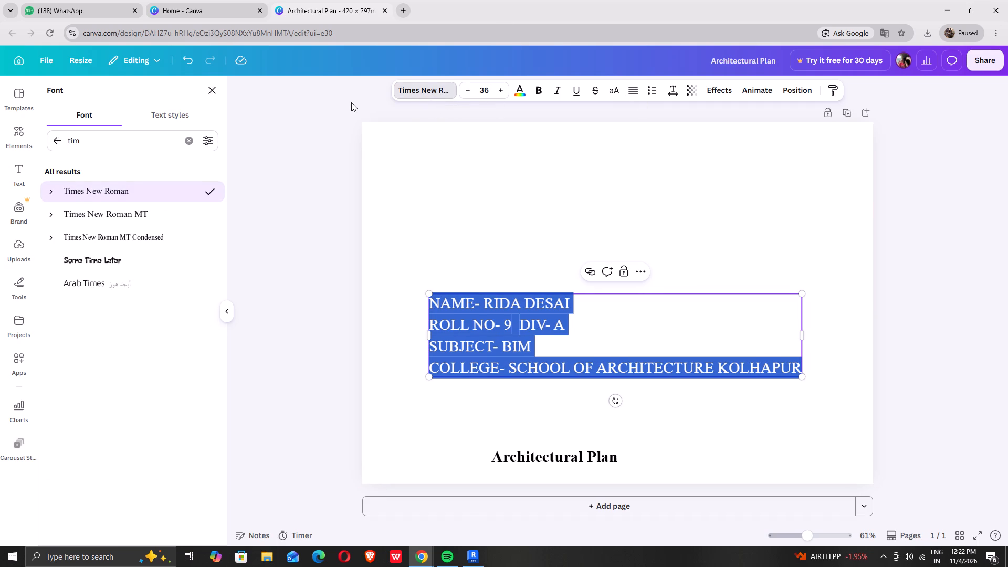
click(464, 93)
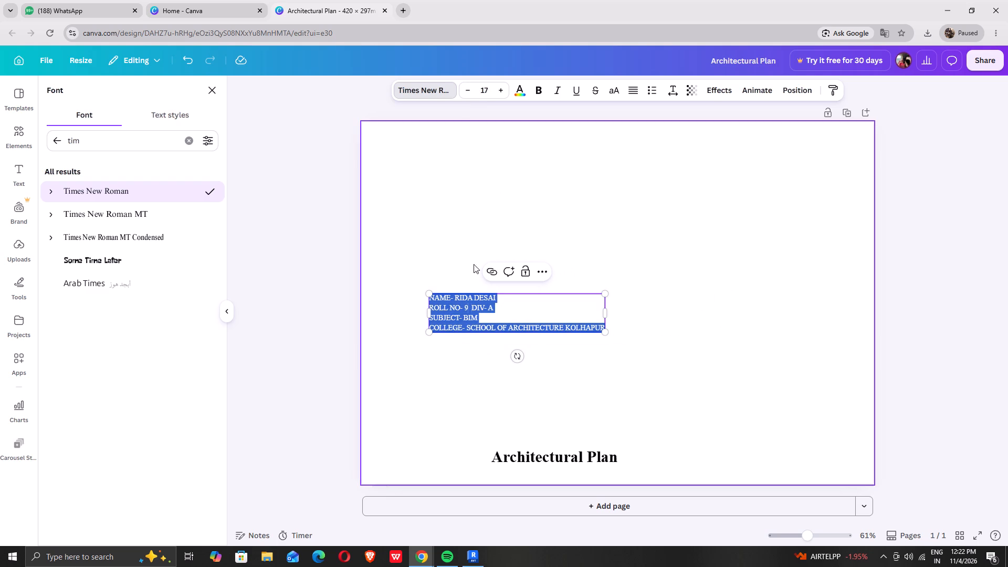
Widen the gap between the roll number and "DIV- A" on the second line with a run of spaces.
click(467, 309)
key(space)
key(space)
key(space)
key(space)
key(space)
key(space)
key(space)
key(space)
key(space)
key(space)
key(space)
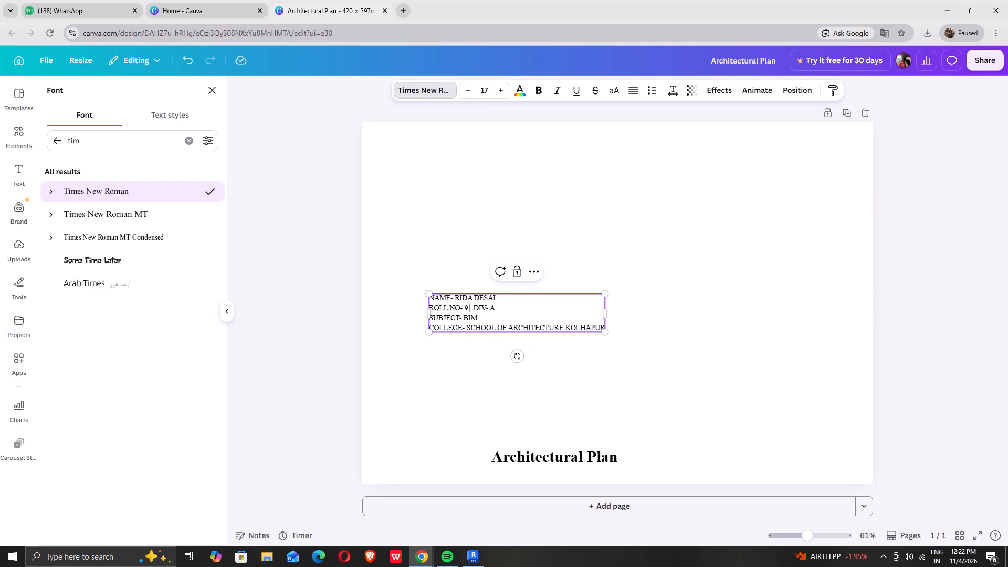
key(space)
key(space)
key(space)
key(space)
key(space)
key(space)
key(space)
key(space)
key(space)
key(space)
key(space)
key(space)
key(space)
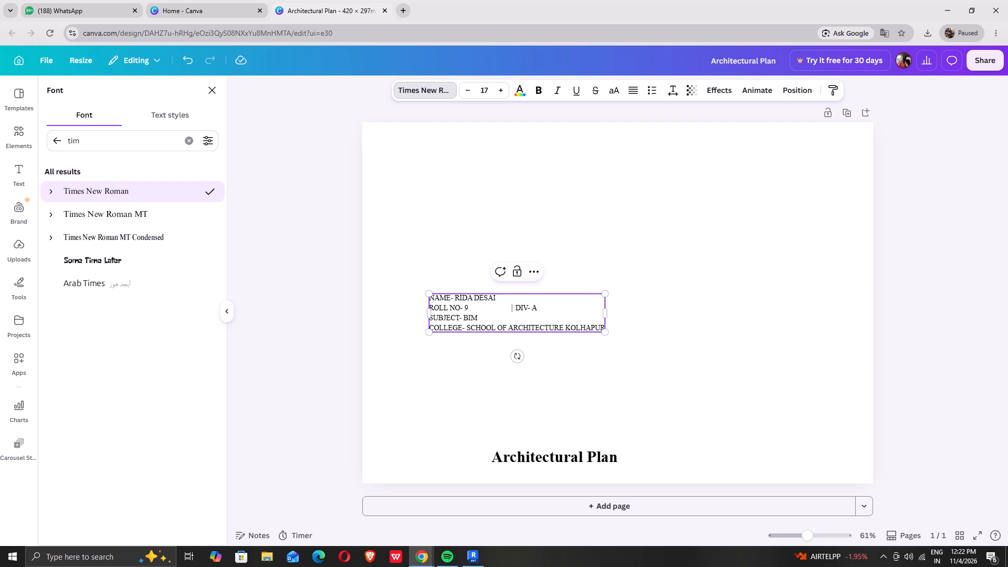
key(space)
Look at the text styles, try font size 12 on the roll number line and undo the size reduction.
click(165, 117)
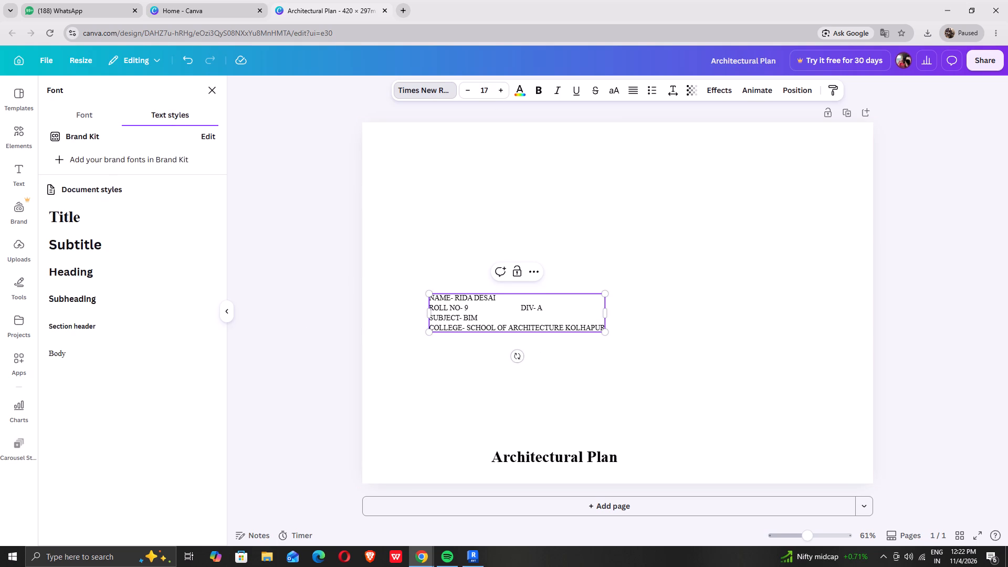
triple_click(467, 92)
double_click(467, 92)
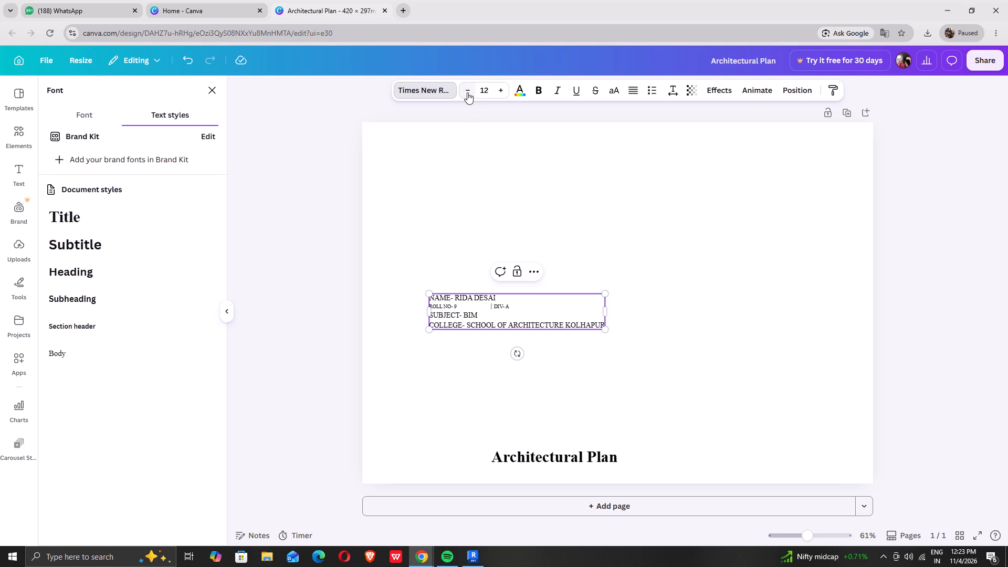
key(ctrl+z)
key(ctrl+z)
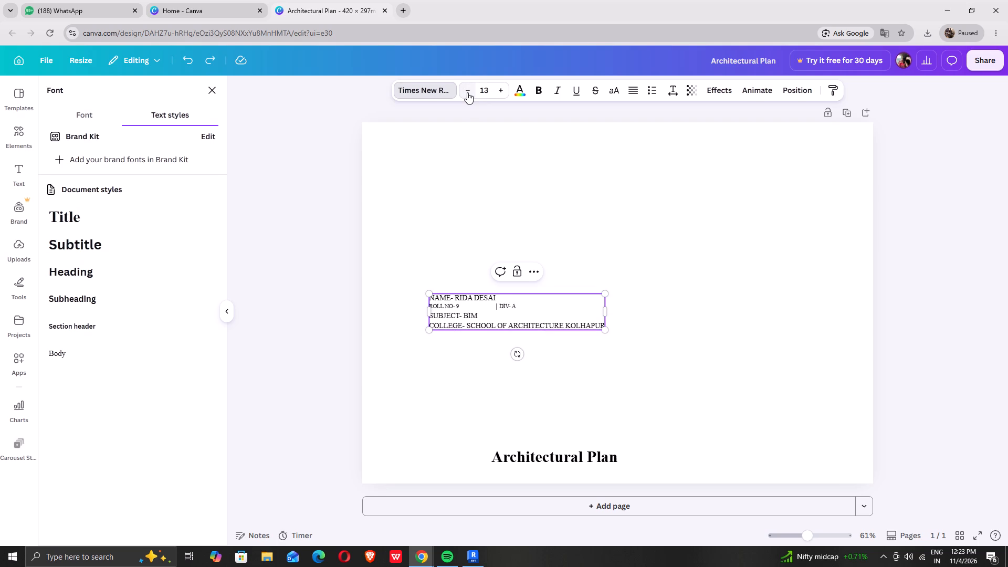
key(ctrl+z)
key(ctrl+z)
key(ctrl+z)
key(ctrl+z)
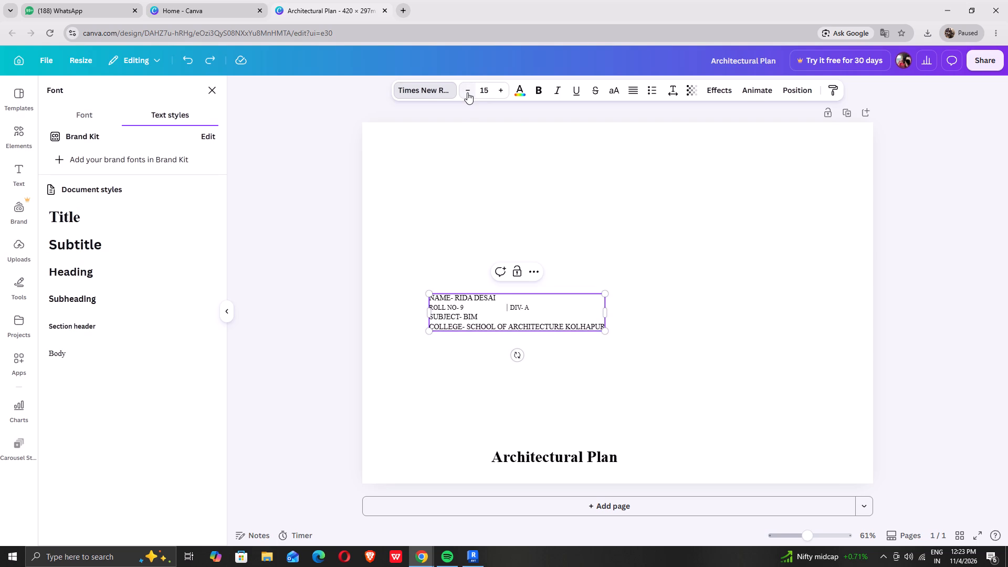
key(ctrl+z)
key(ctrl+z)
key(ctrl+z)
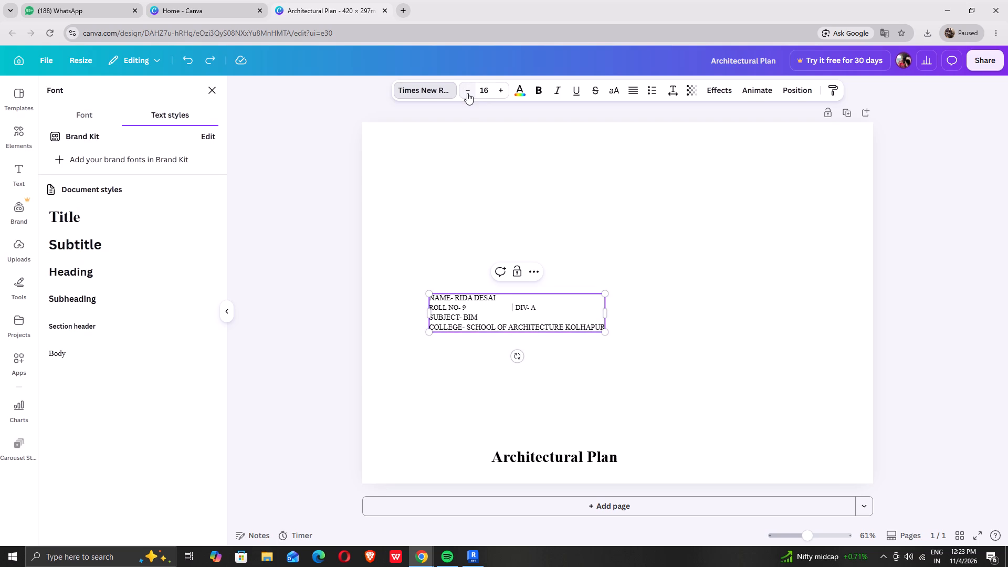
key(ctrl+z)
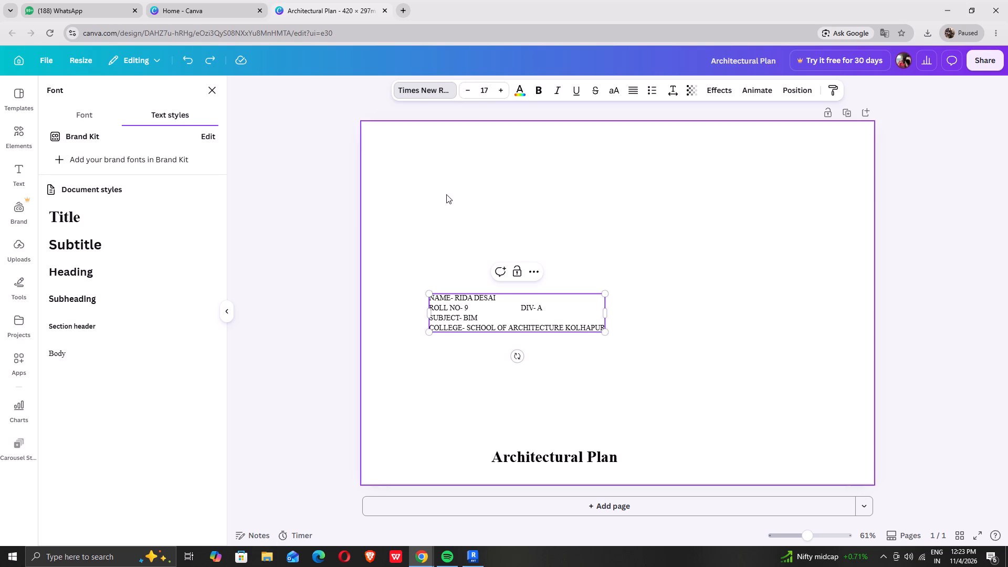
Undo the last spaces added between the roll number and "DIV- A" to narrow the gap slightly.
key(ctrl+z)
key(ctrl+z)
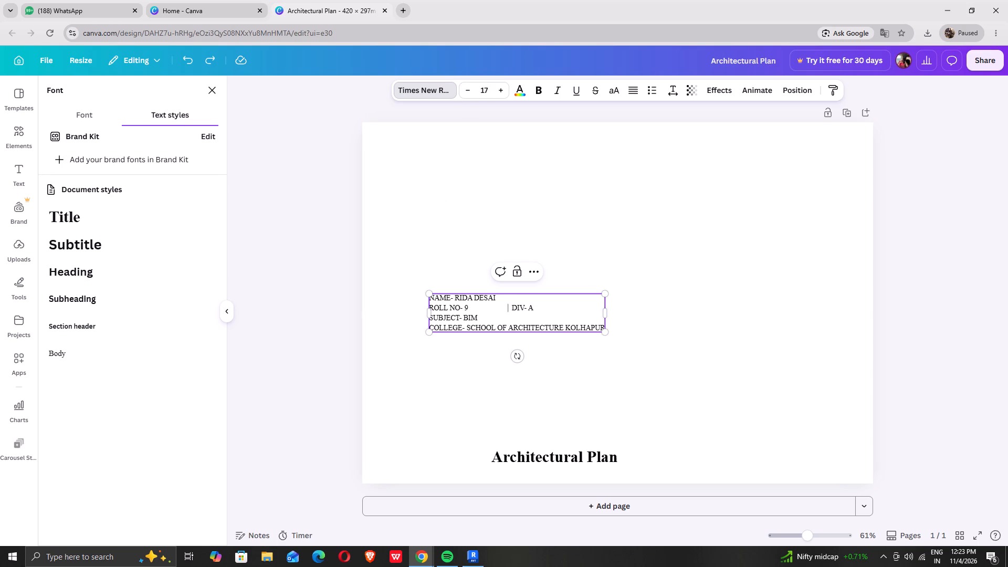
Add three more spaces between the roll number and "DIV- A" to widen the gap.
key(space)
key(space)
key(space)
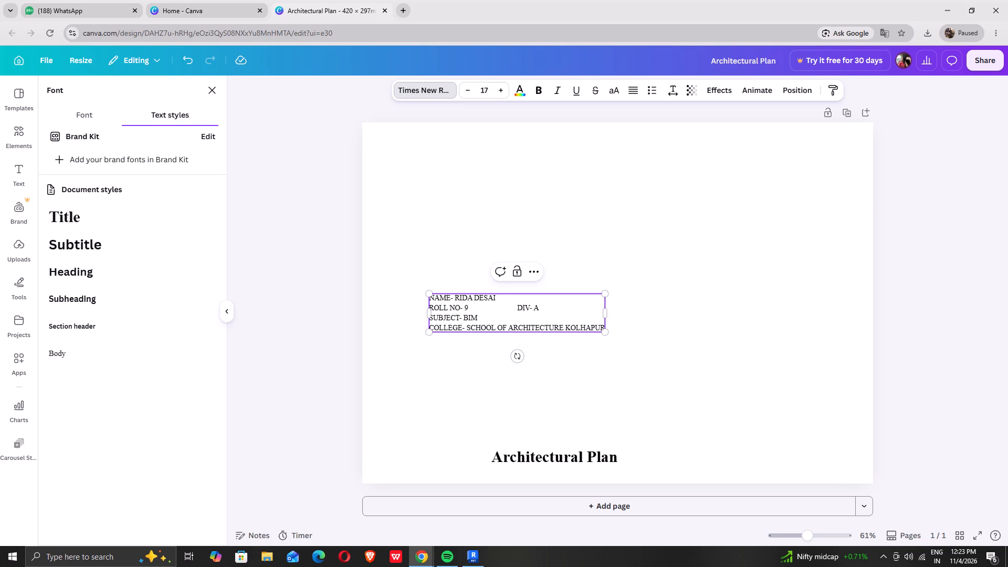
Reduce the font size of the whole details block to 11.
triple_click(454, 306)
click(454, 306)
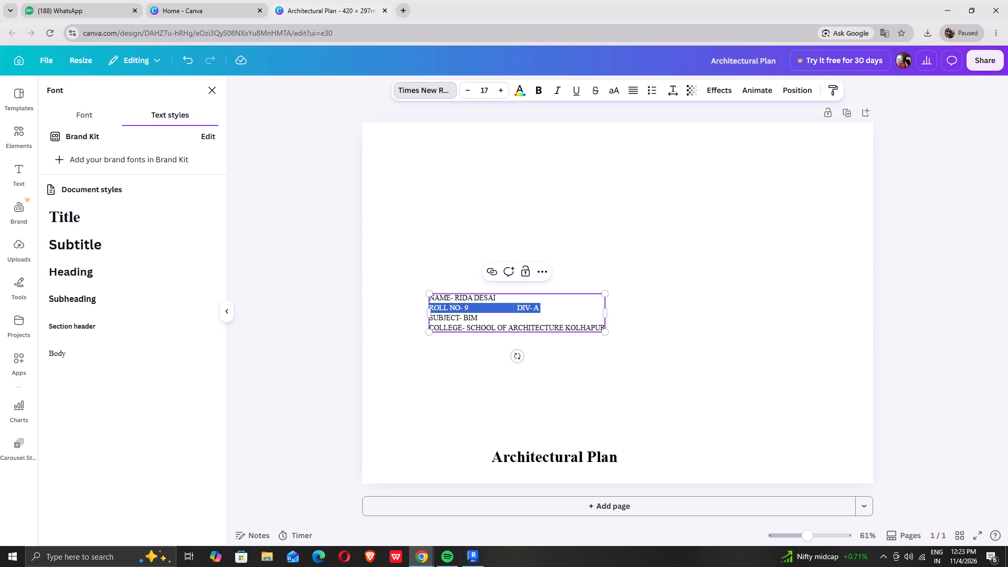
drag(603, 325, 427, 299)
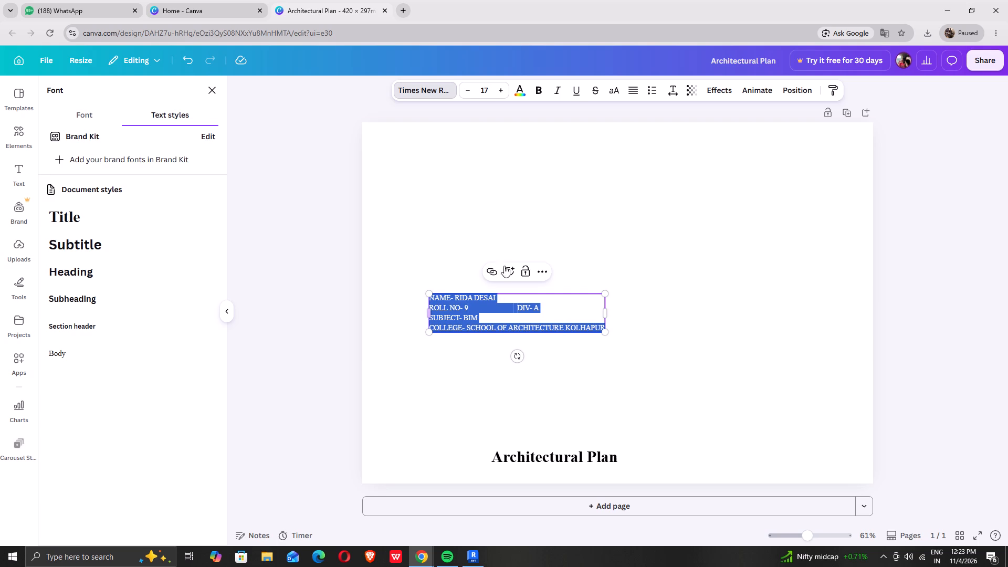
click(467, 91)
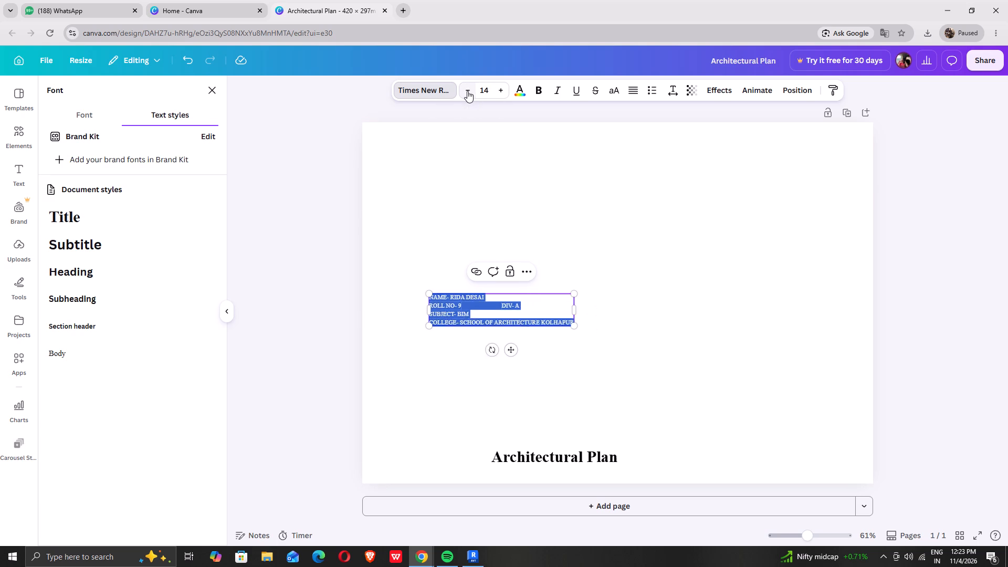
Set the line spacing of the details block to 1.59 and deselect the block.
click(677, 93)
click(664, 173)
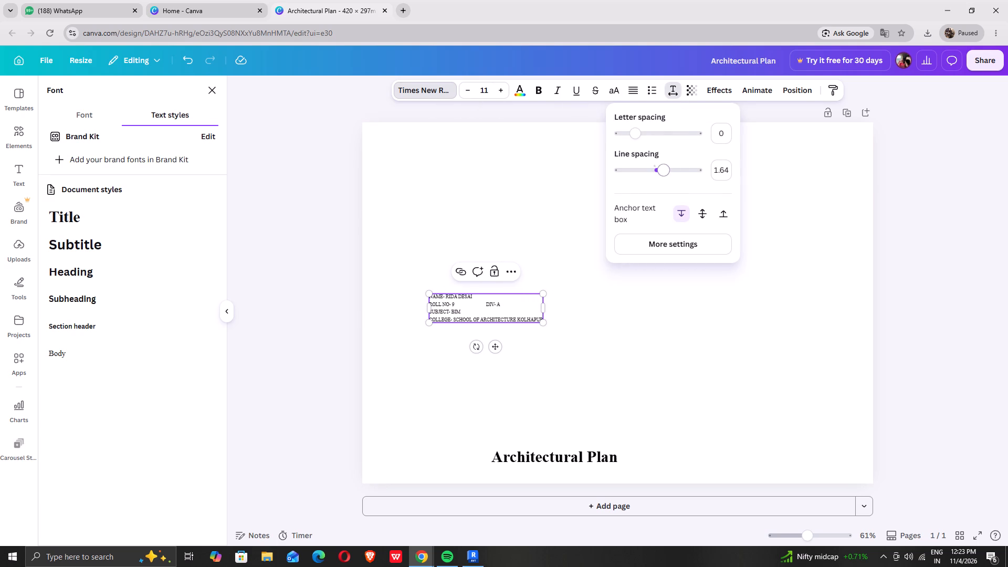
click(664, 176)
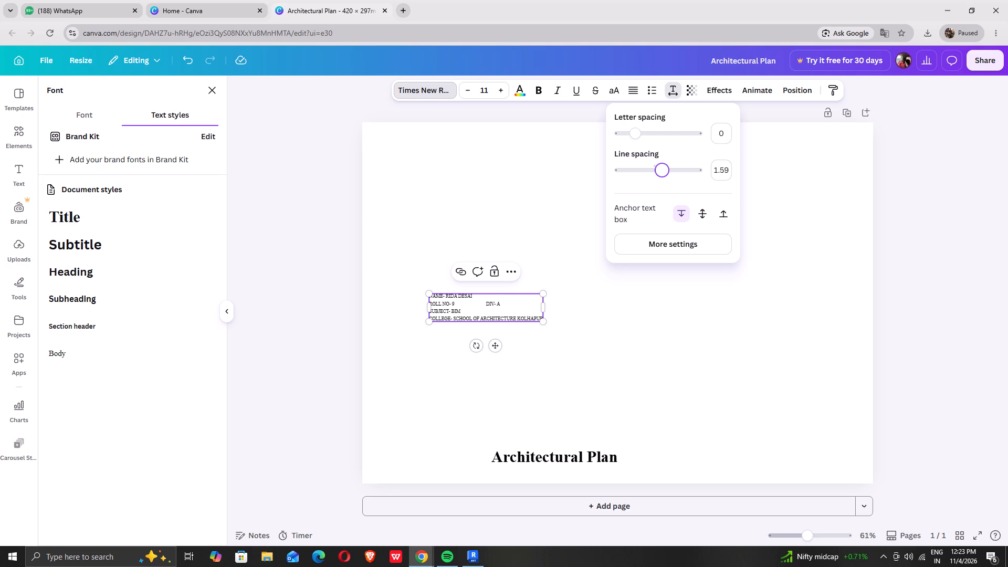
click(295, 259)
click(295, 259)
click(310, 342)
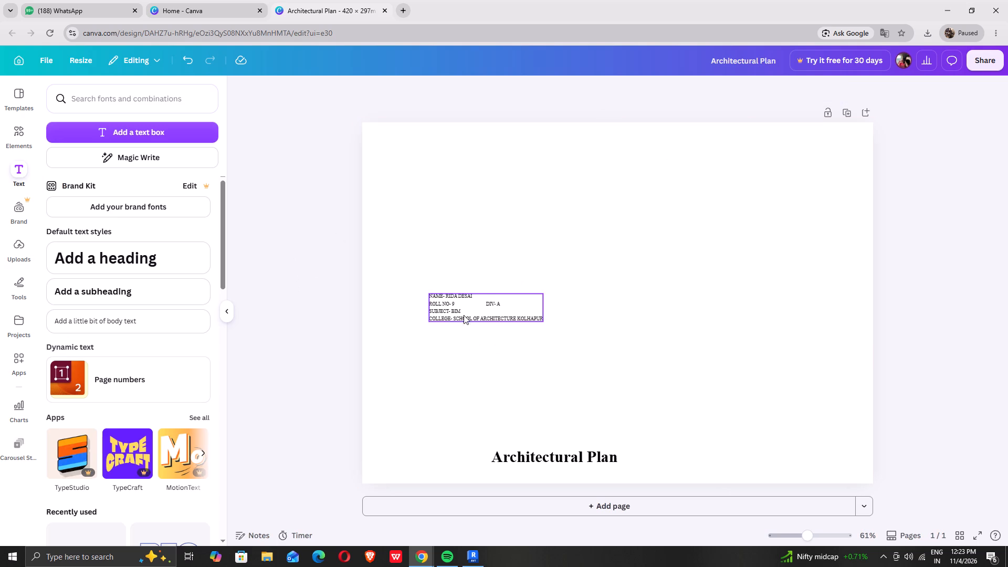
Move the details block to the sheet's bottom-right corner, vertically centred on the "Architectural Plan" title.
drag(466, 310, 784, 459)
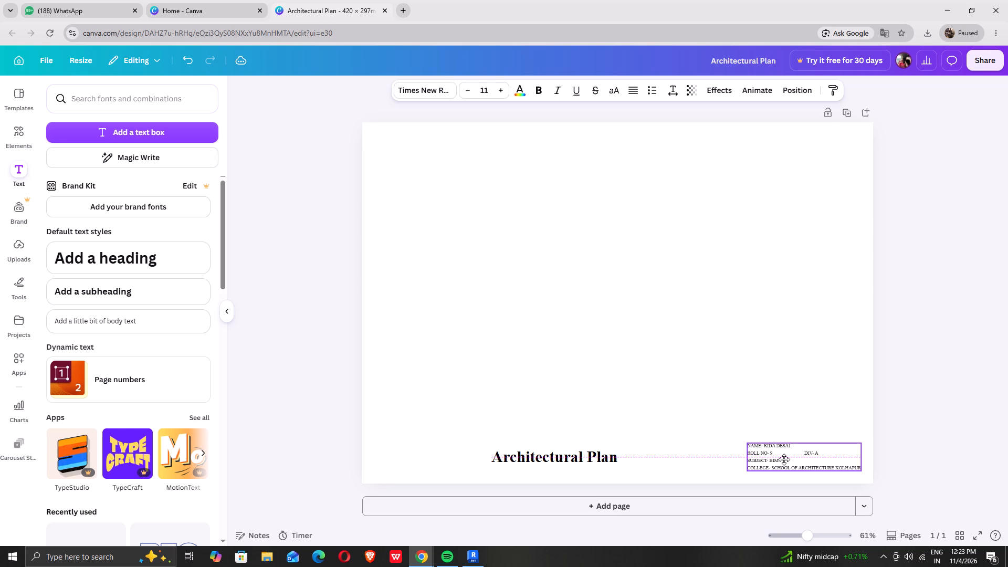
drag(784, 459, 786, 461)
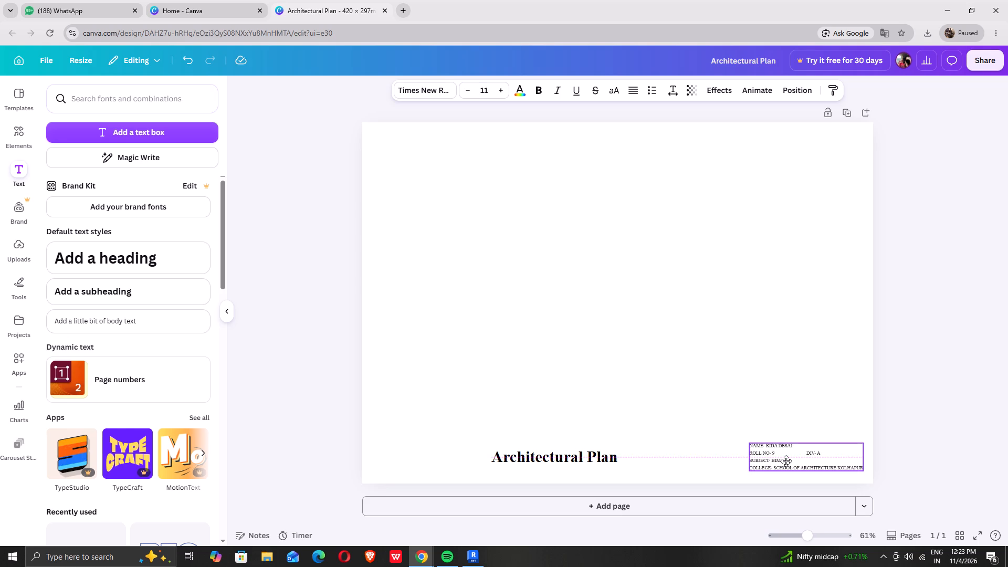
drag(786, 461, 785, 460)
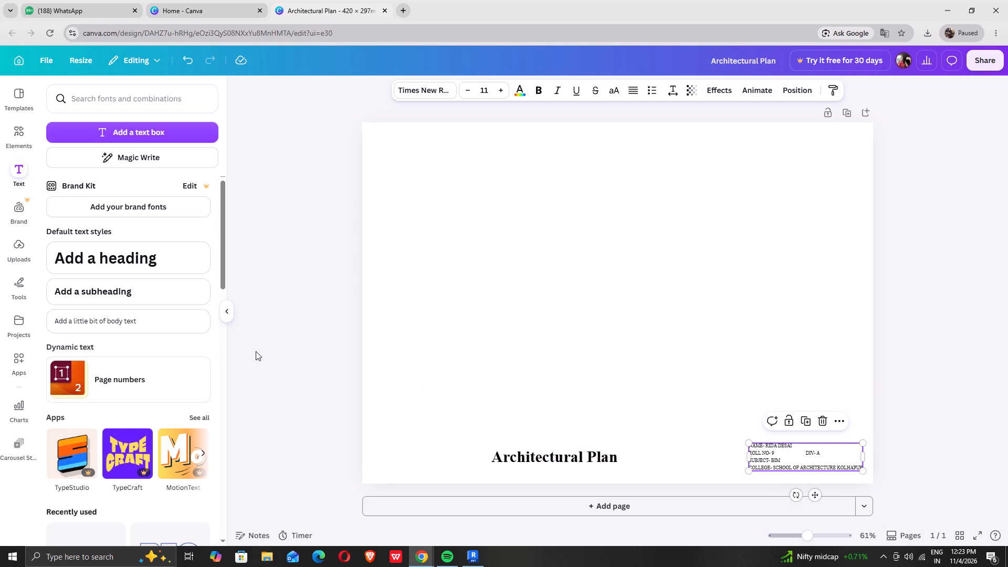
click(256, 351)
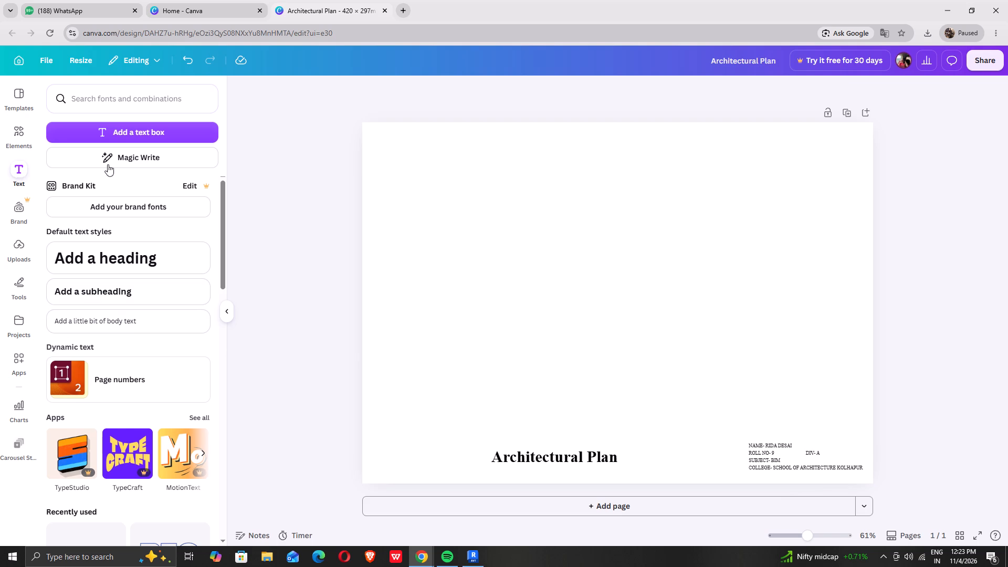
Insert a square from the basic shapes onto the sheet.
click(20, 175)
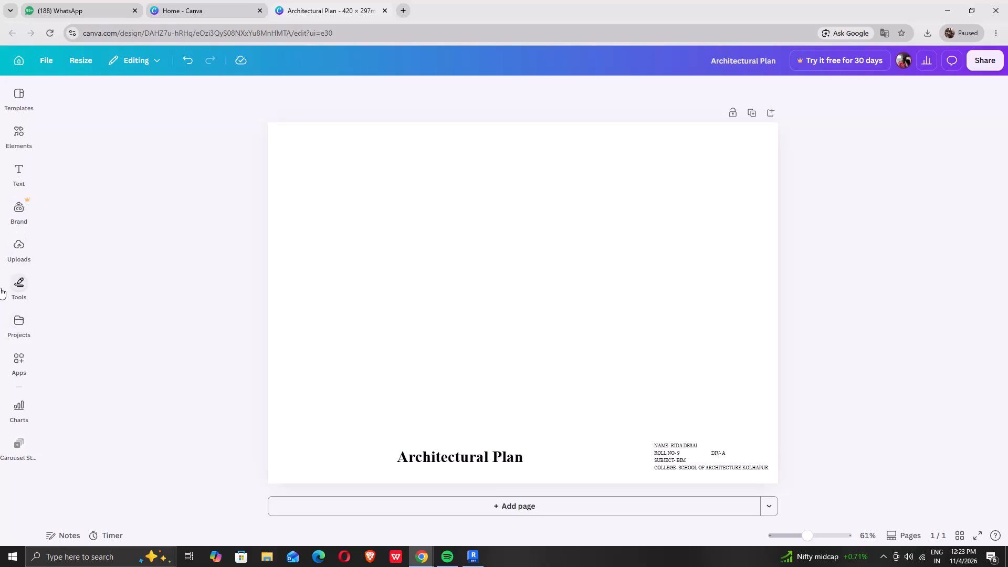
click(14, 128)
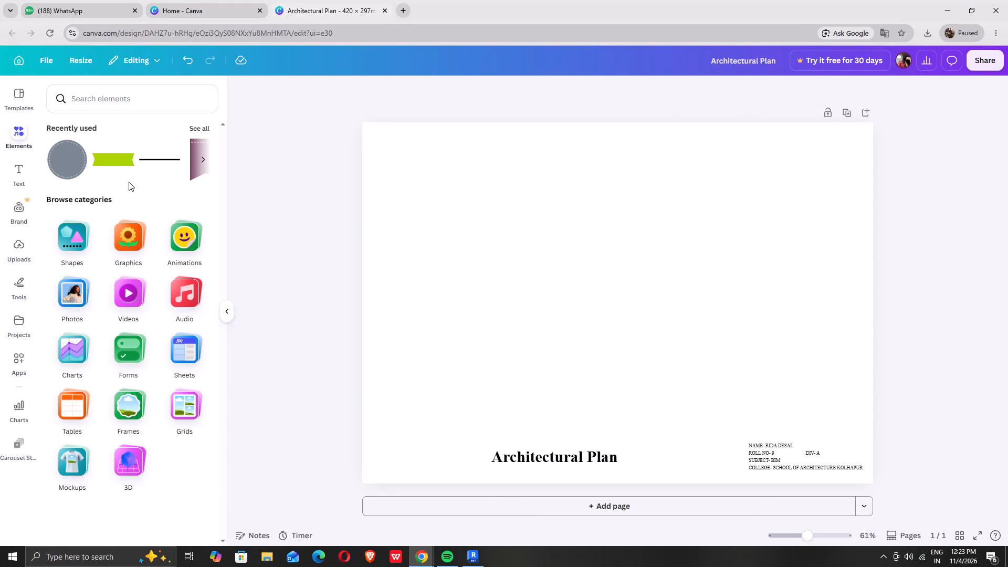
click(68, 247)
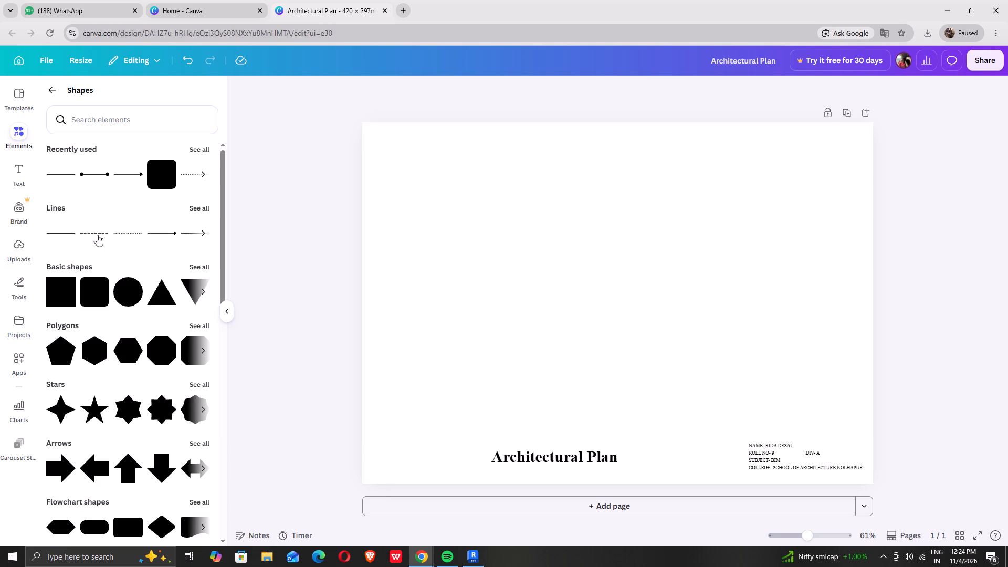
click(67, 291)
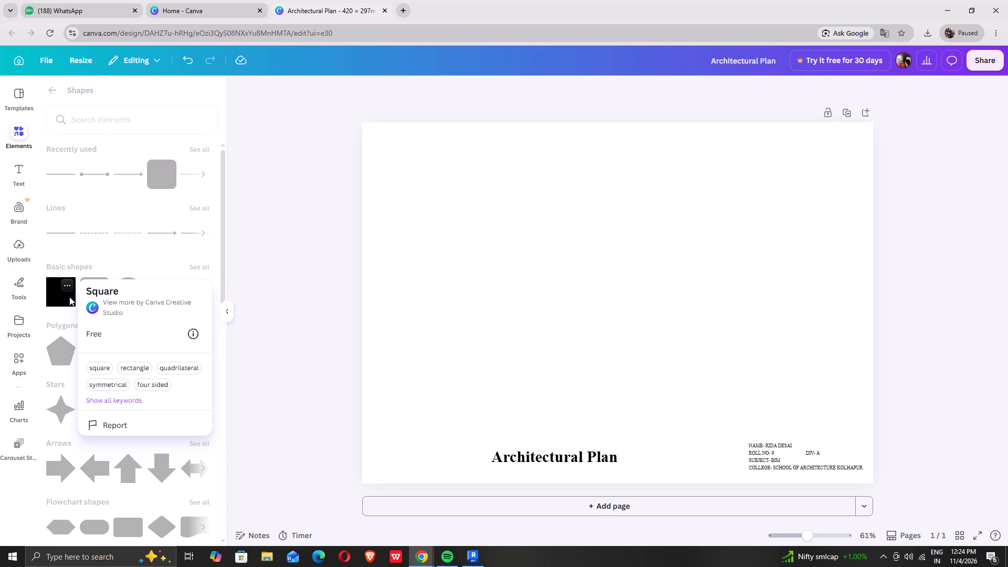
click(60, 298)
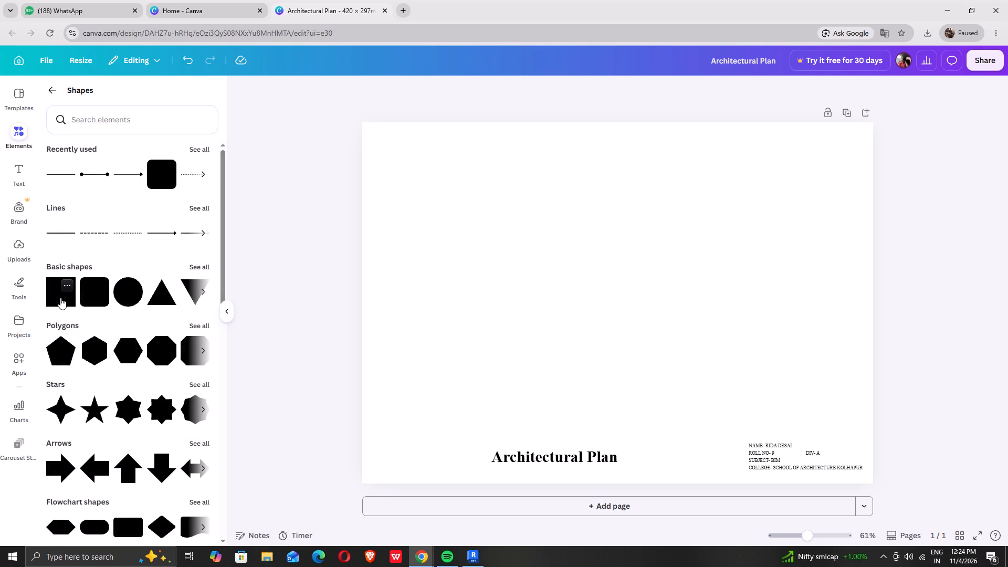
click(63, 298)
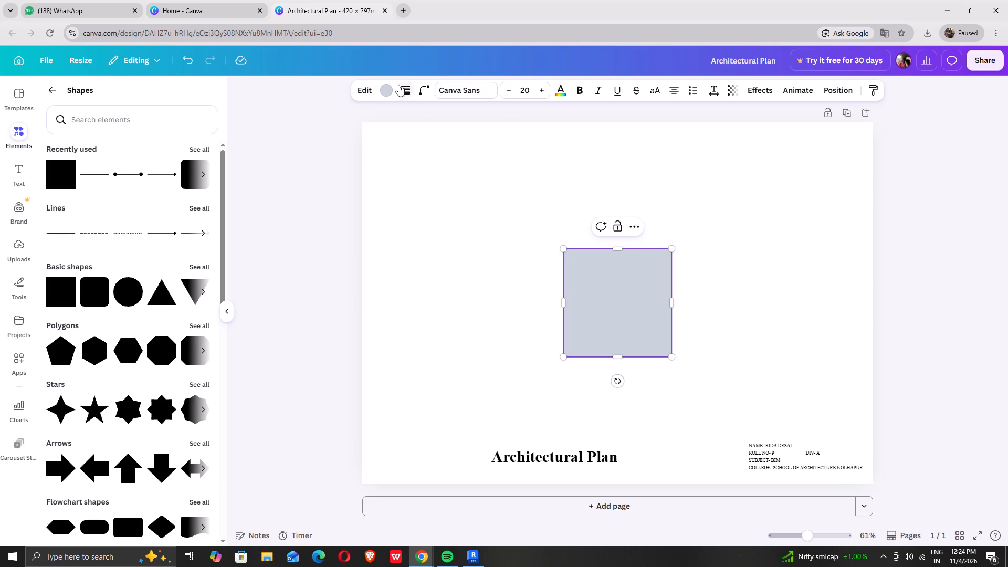
Remove the square's fill and give it a solid outline with stroke weight 1.
click(387, 94)
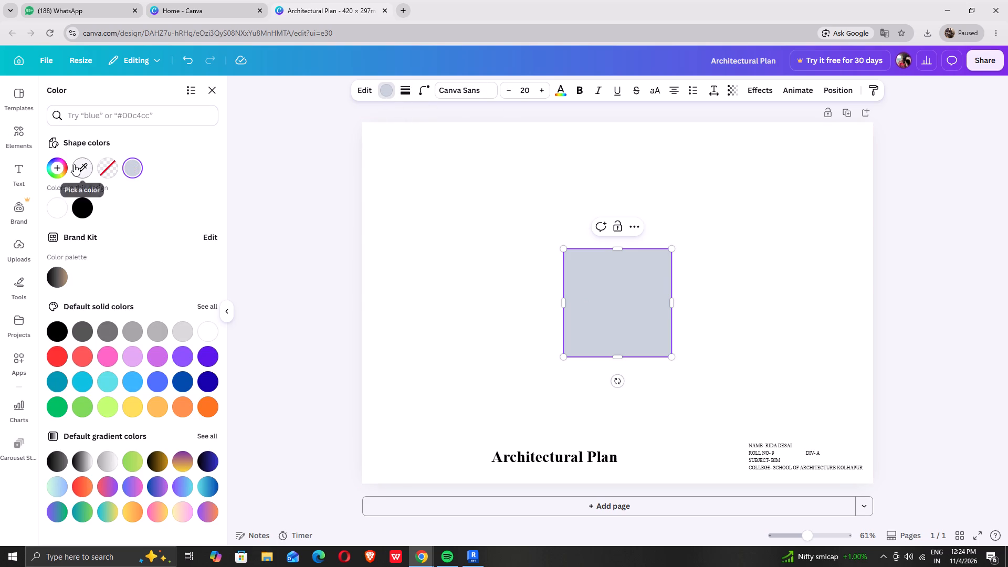
click(76, 164)
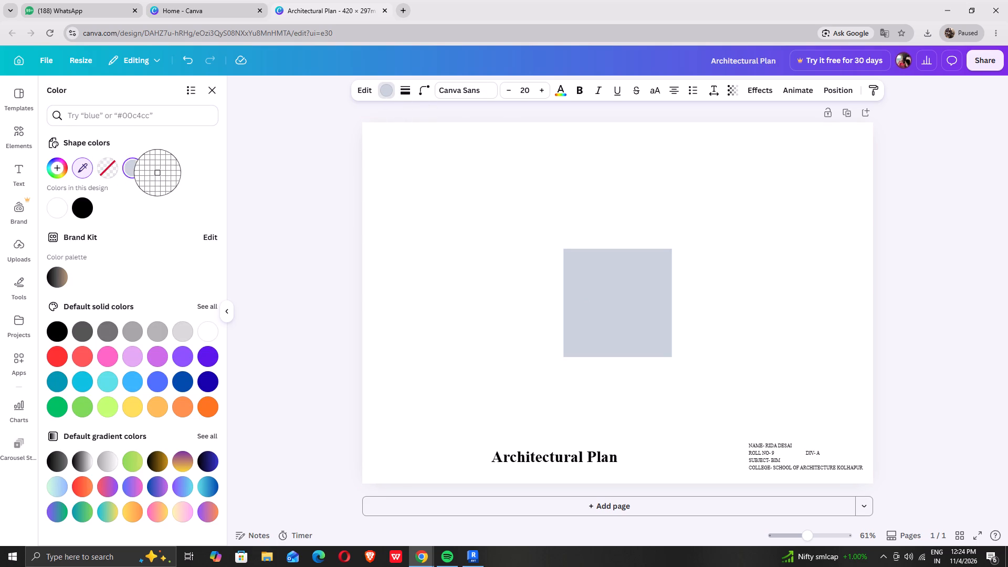
key(Escape)
click(107, 166)
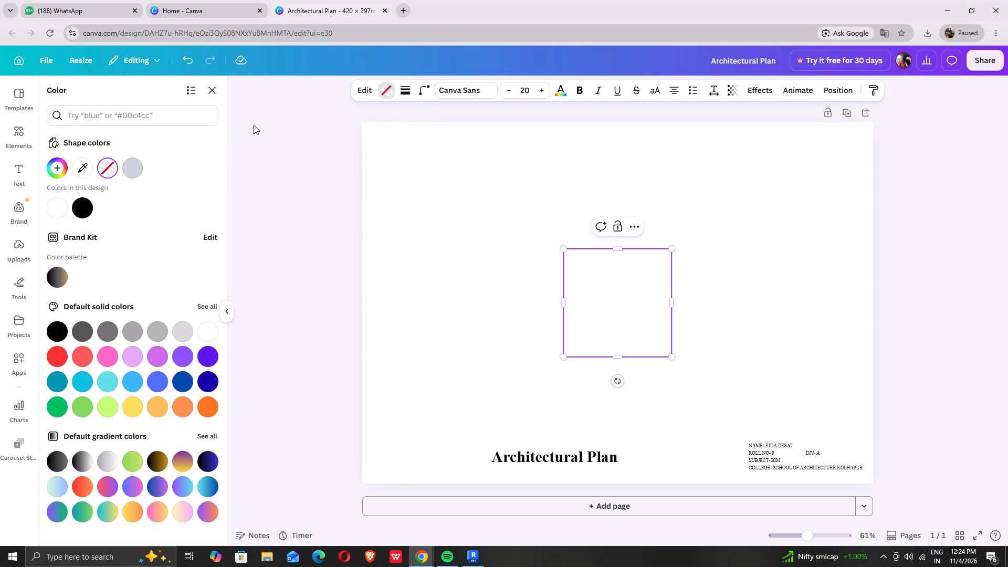
click(407, 96)
click(372, 120)
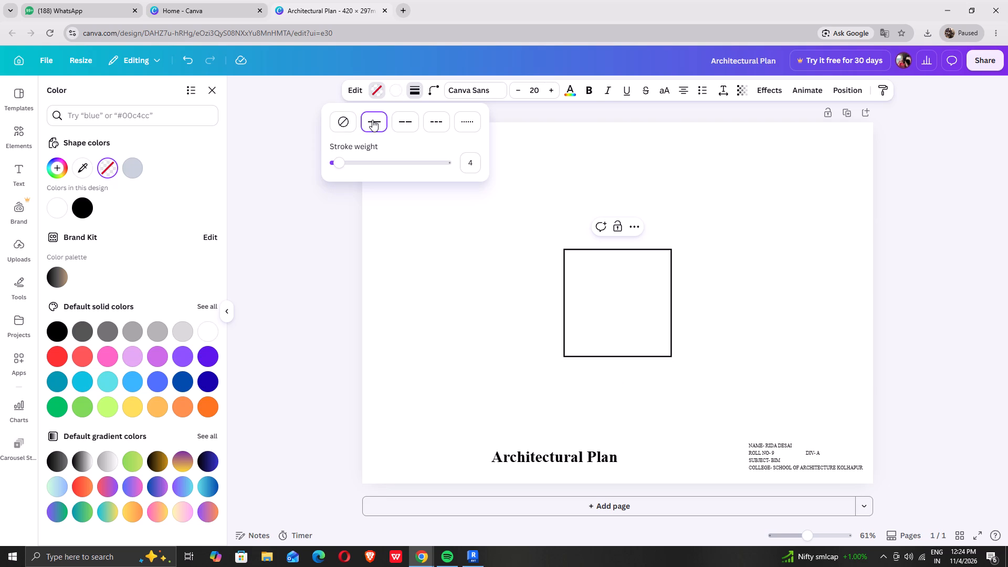
click(336, 169)
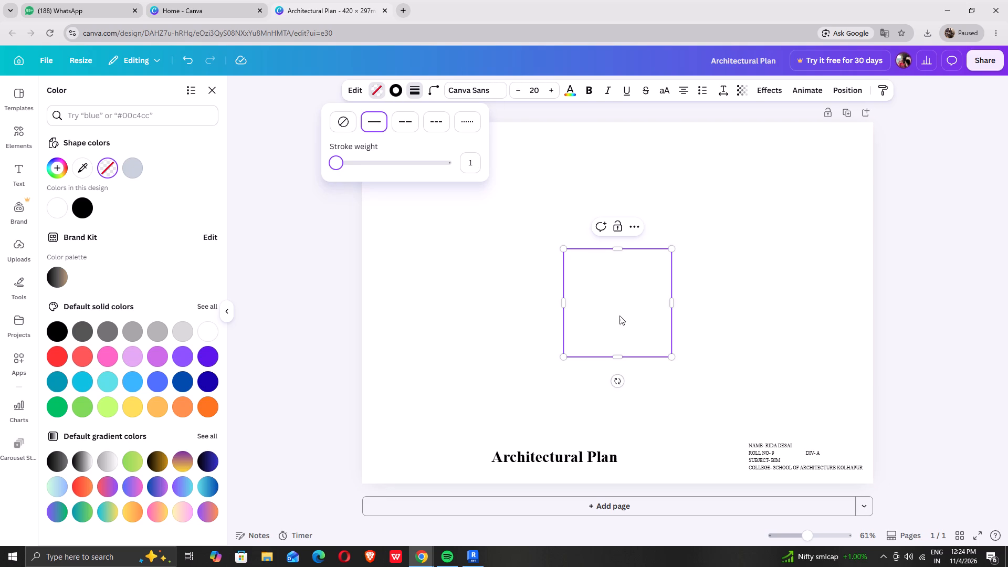
Stretch the outlined square on all four sides into a sheet border about 401 × 282 mm, just inside the page edges.
drag(563, 301, 414, 298)
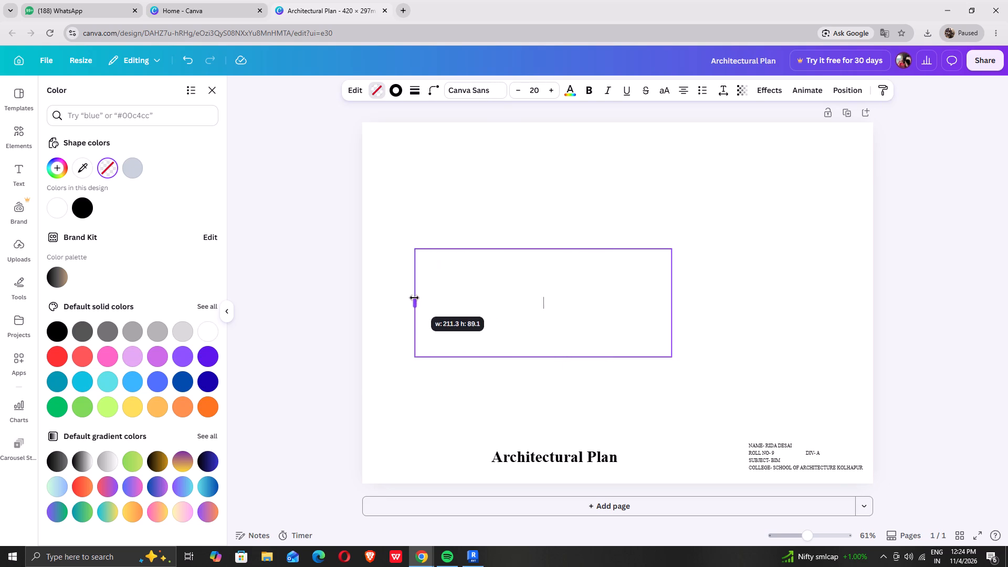
drag(414, 298, 382, 292)
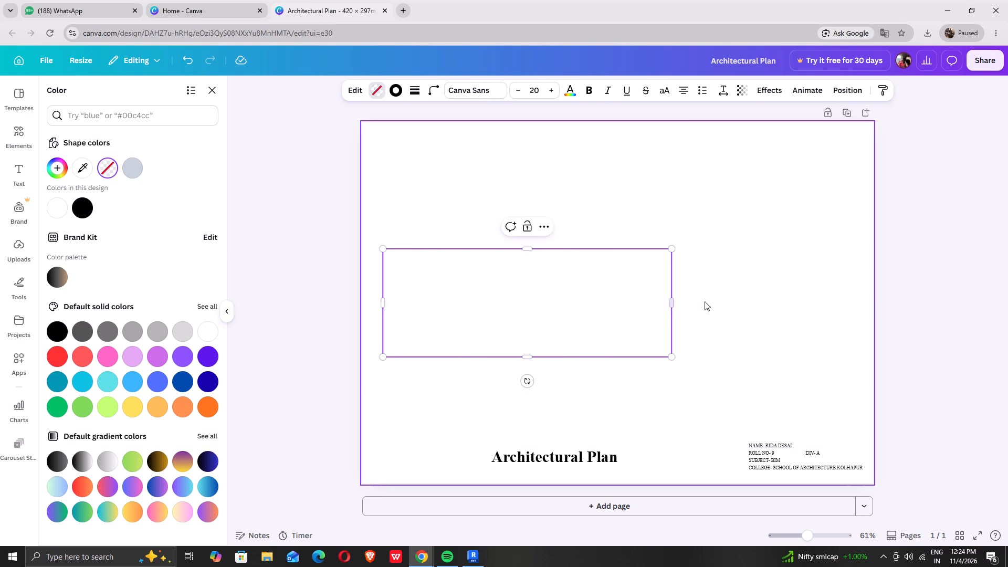
drag(672, 298, 847, 303)
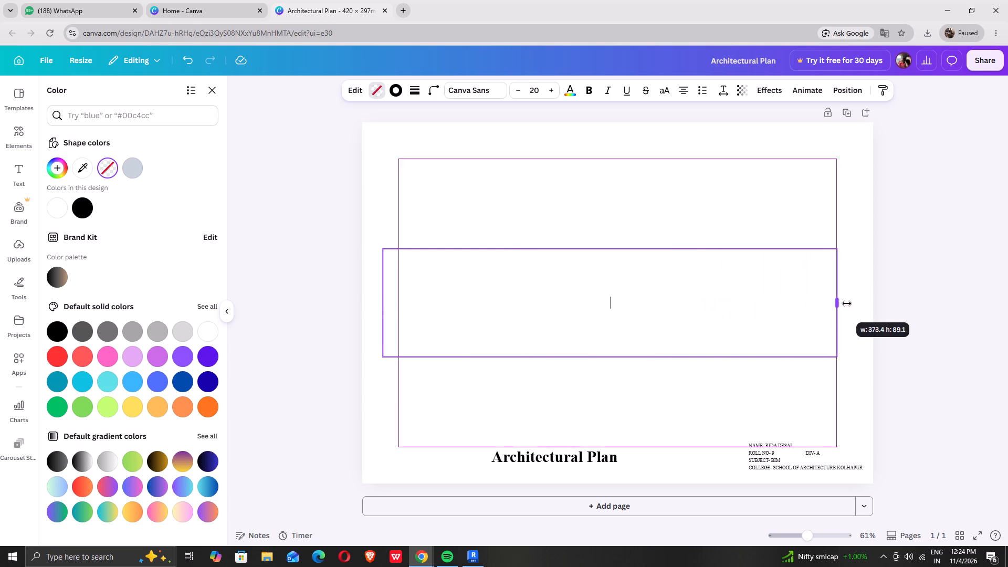
drag(847, 303, 864, 301)
drag(382, 299, 376, 299)
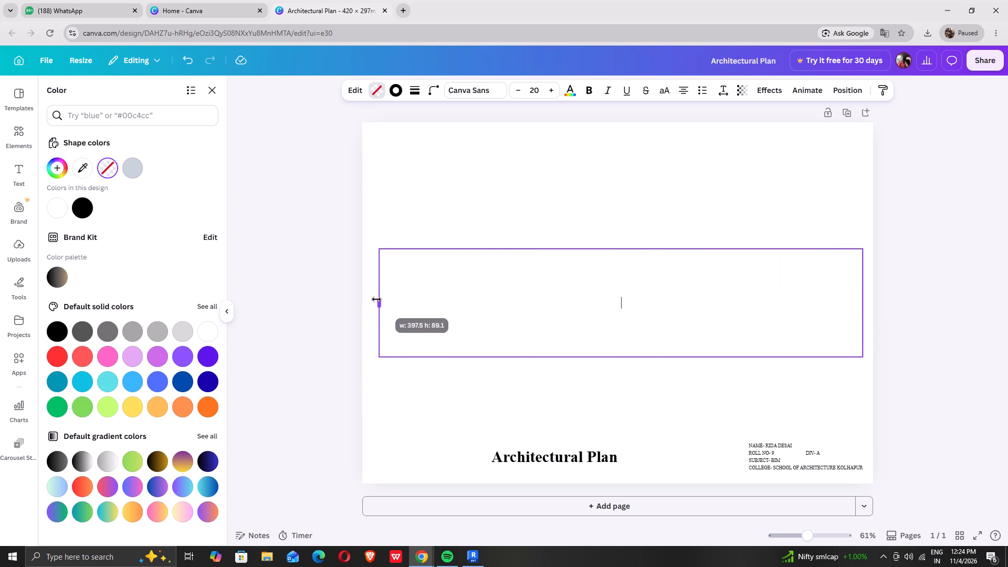
drag(376, 299, 374, 301)
drag(621, 249, 622, 133)
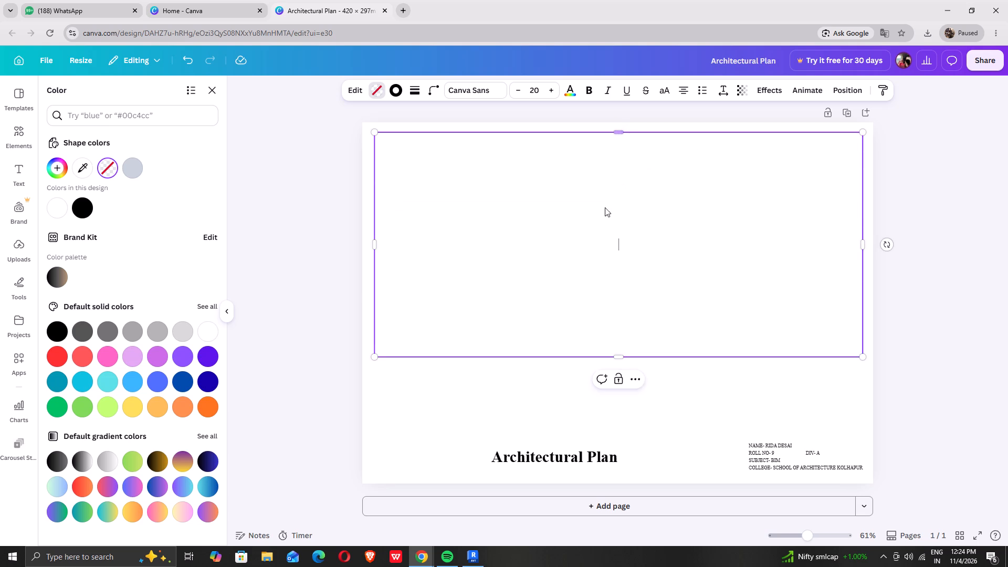
drag(620, 354, 614, 441)
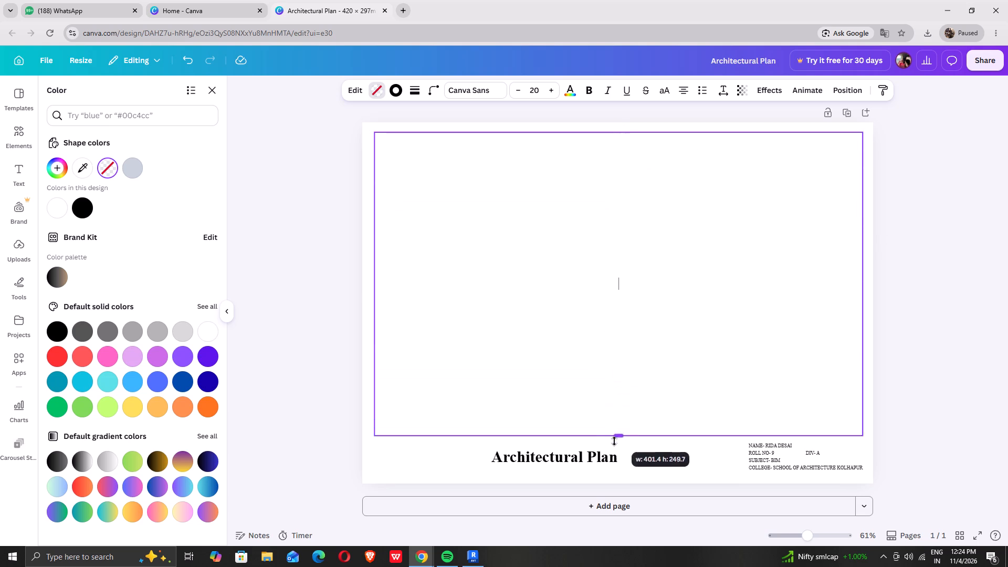
drag(614, 441, 612, 474)
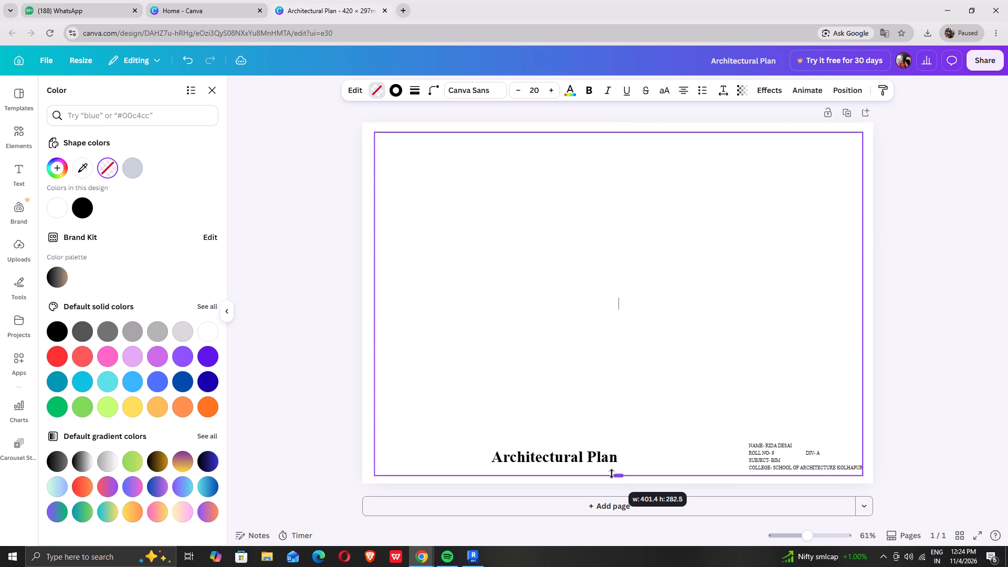
drag(612, 474, 612, 472)
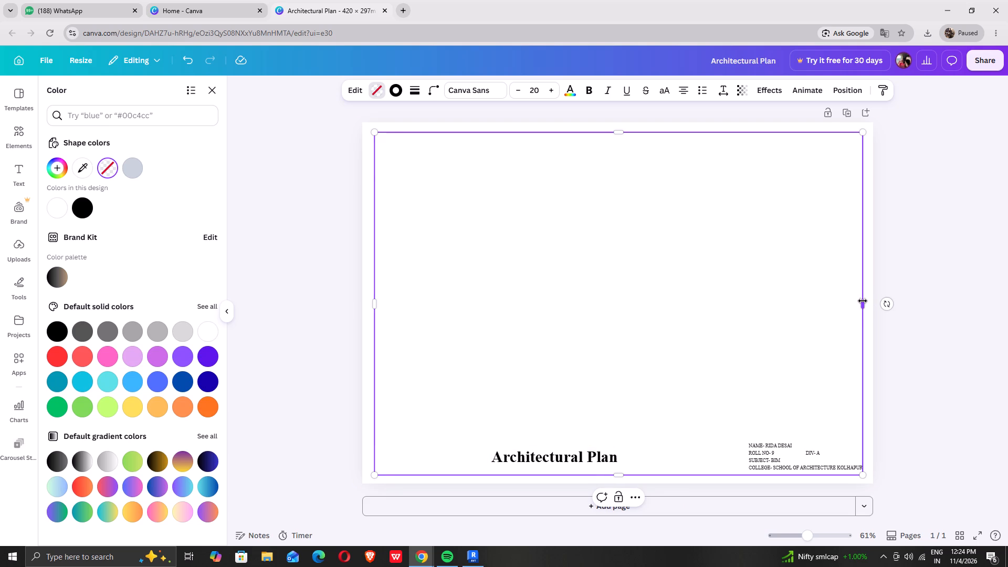
click(863, 301)
Shift the details block slightly left so it clears the border's right edge, keeping it level with the title.
drag(799, 453, 795, 454)
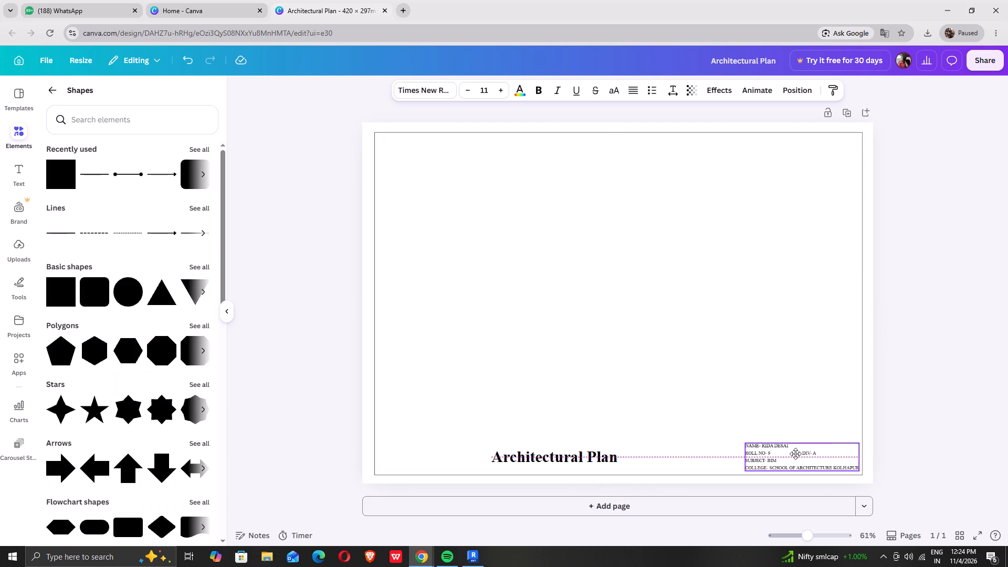
drag(795, 454, 794, 454)
click(296, 392)
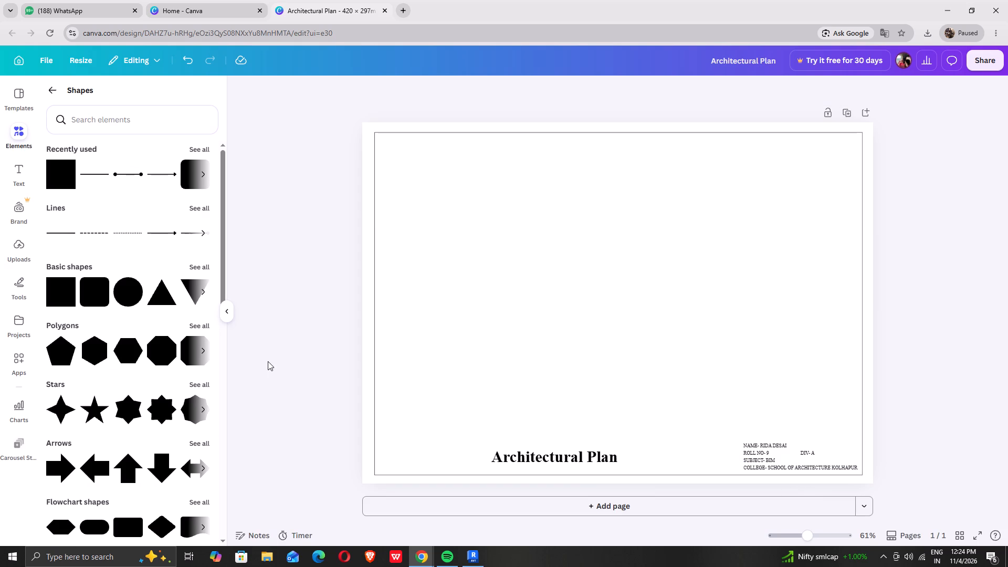
Insert a solid straight line onto the sheet and set its stroke weight to 1.
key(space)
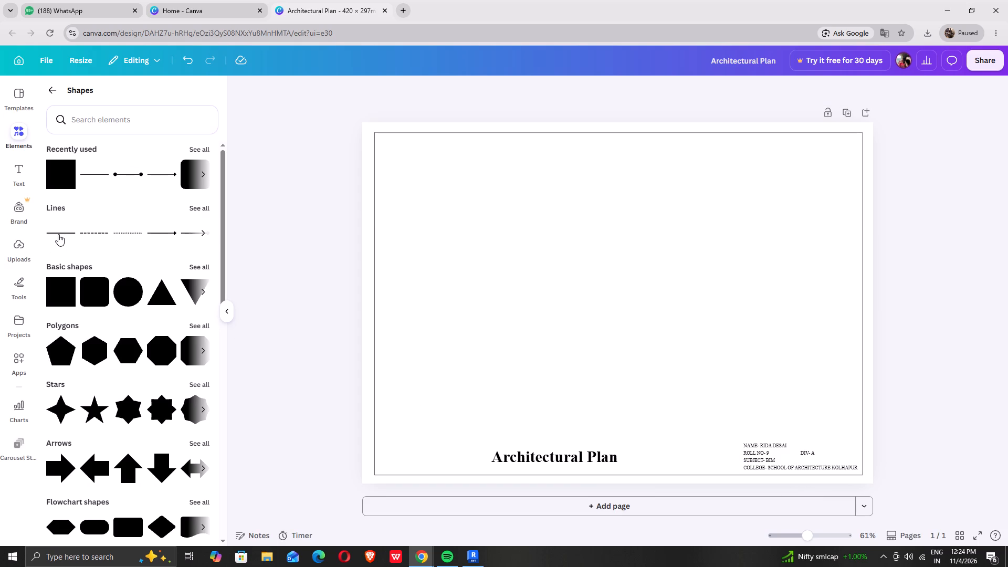
click(58, 234)
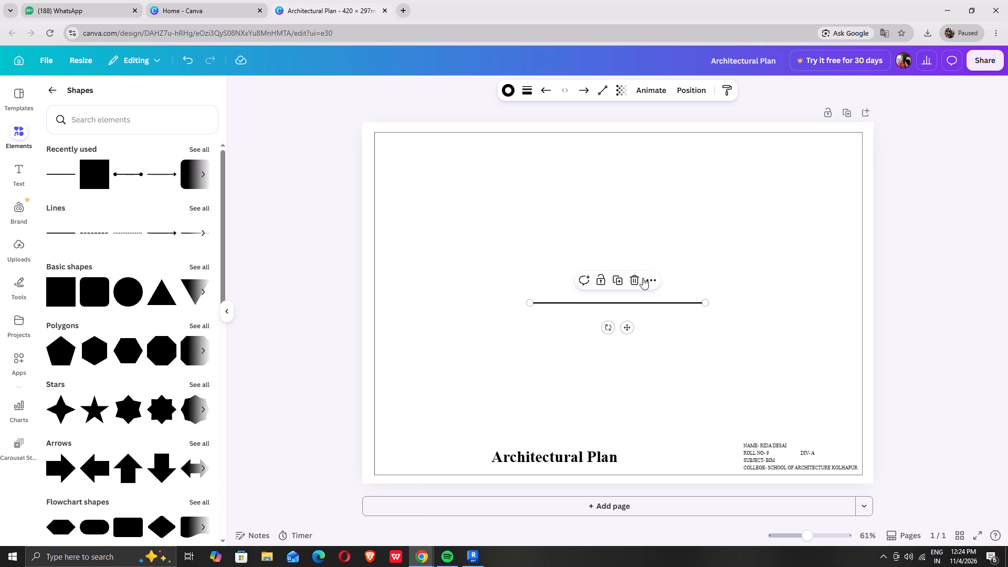
click(527, 88)
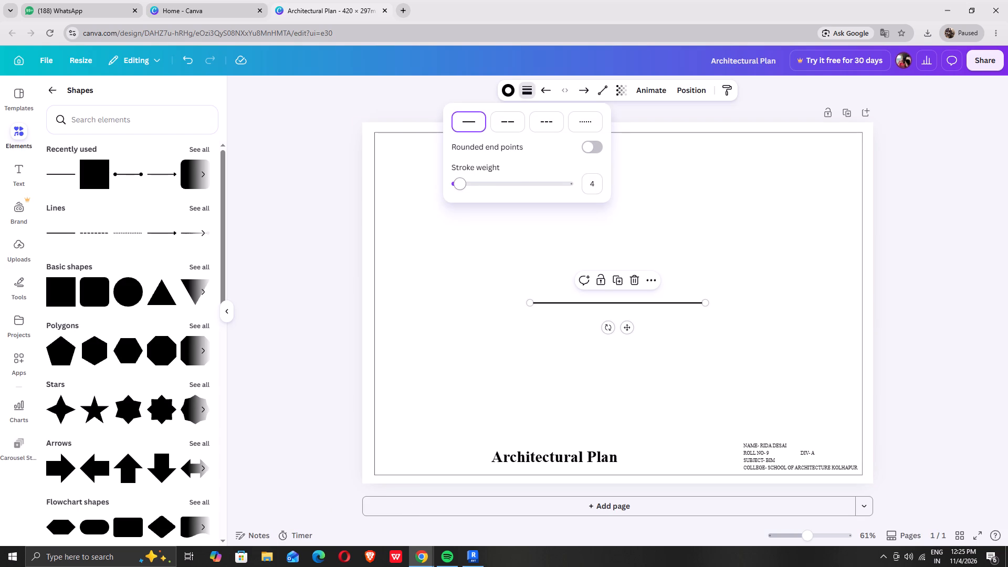
click(456, 186)
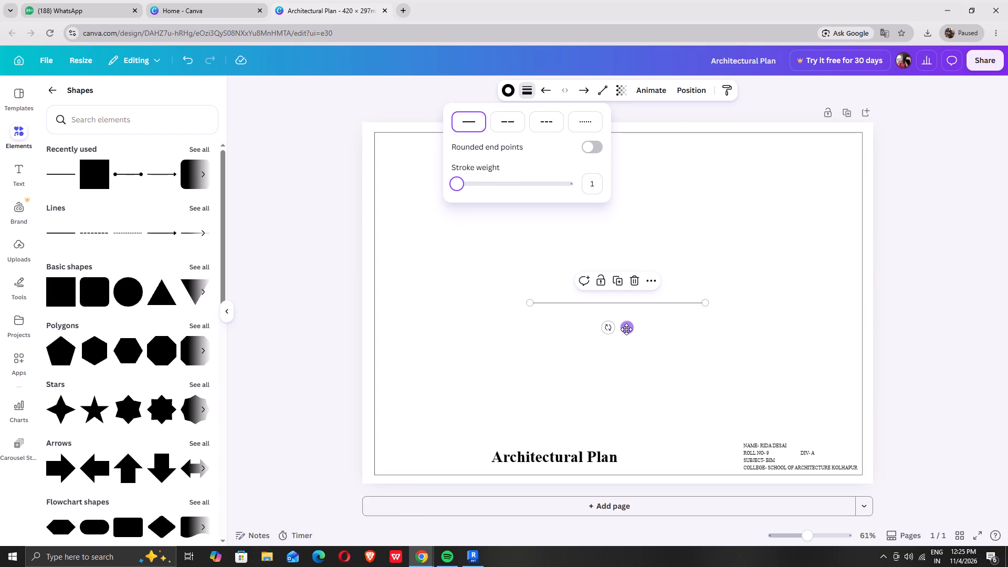
Place the line horizontally just above the title and details block, and extend it across the border's full width as a divider.
drag(626, 329, 470, 465)
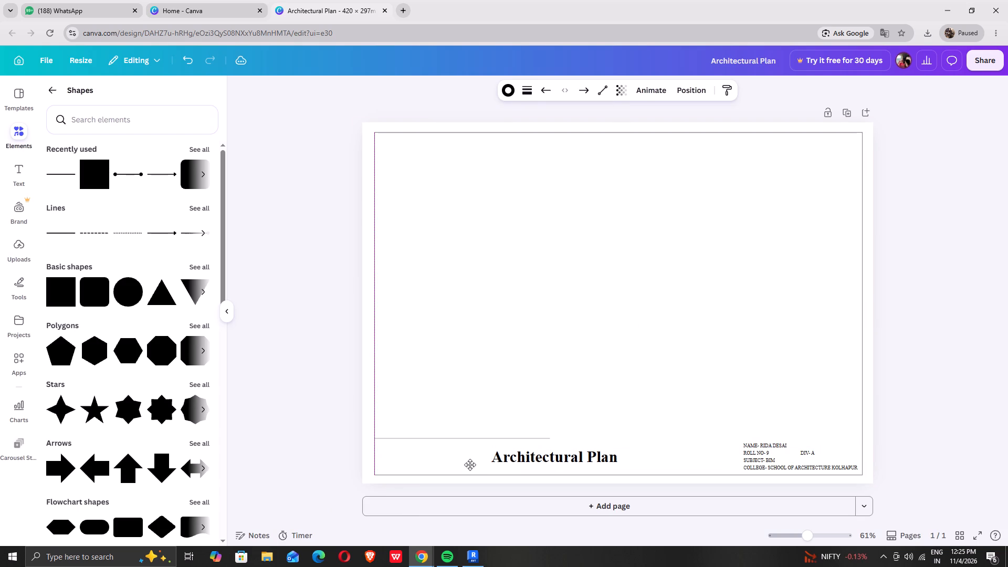
drag(470, 465, 469, 463)
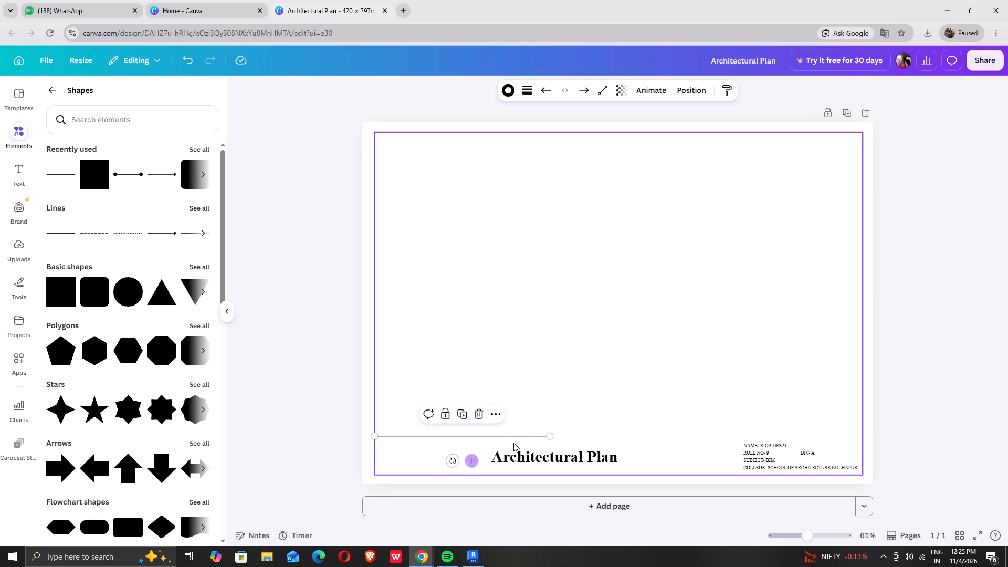
drag(550, 436, 841, 432)
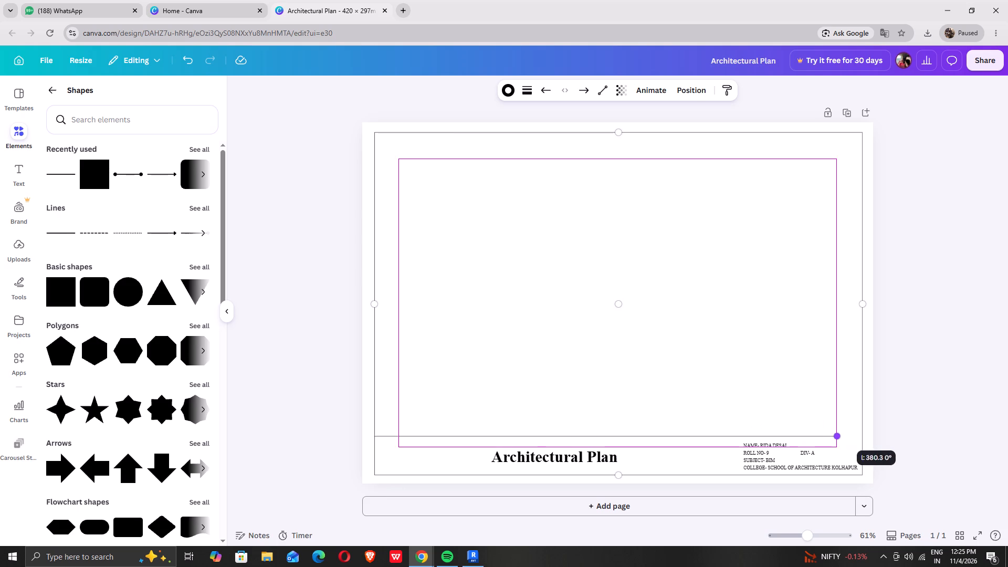
drag(841, 432, 866, 433)
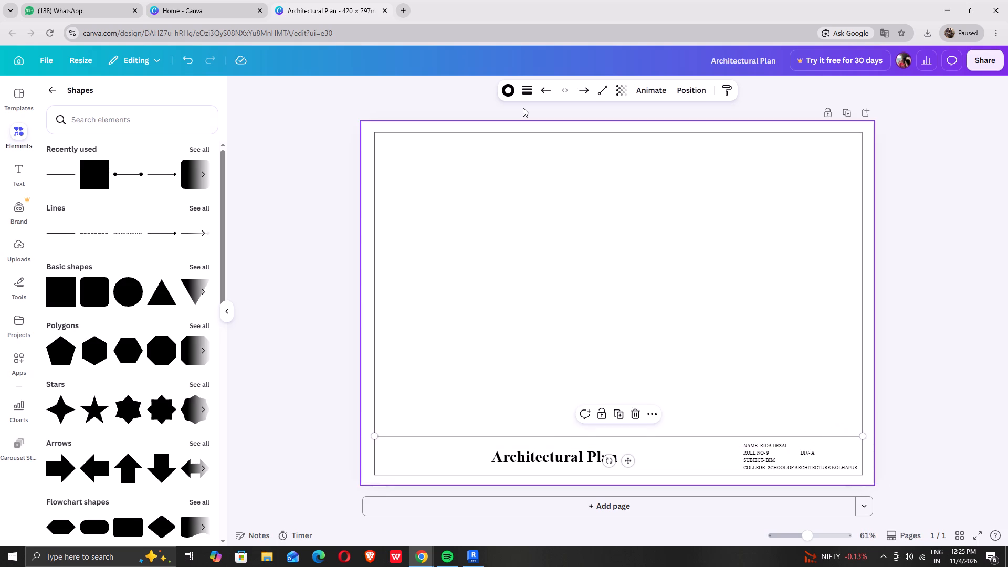
Set the dividing line's stroke colour to black with transparency at 100.
click(513, 94)
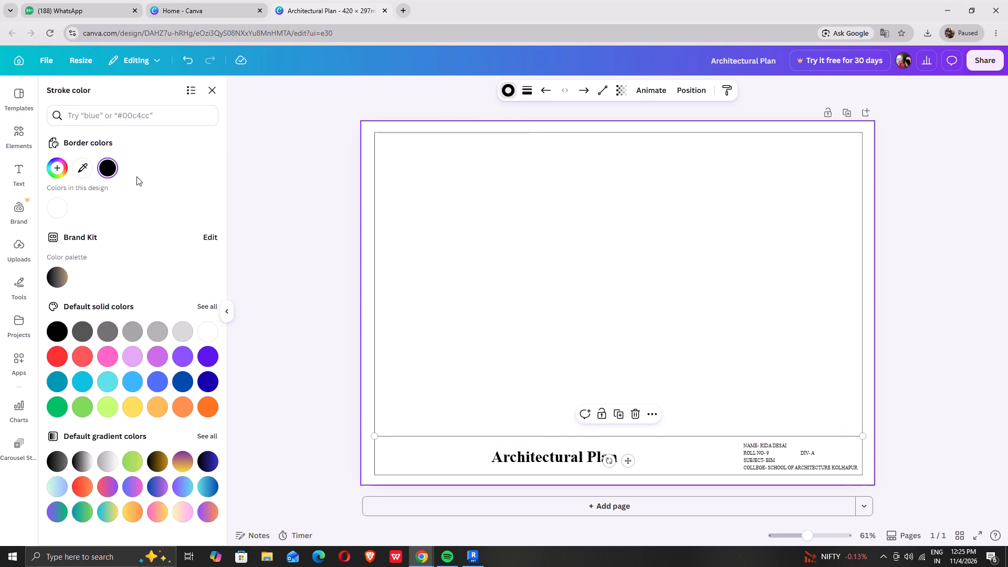
click(107, 170)
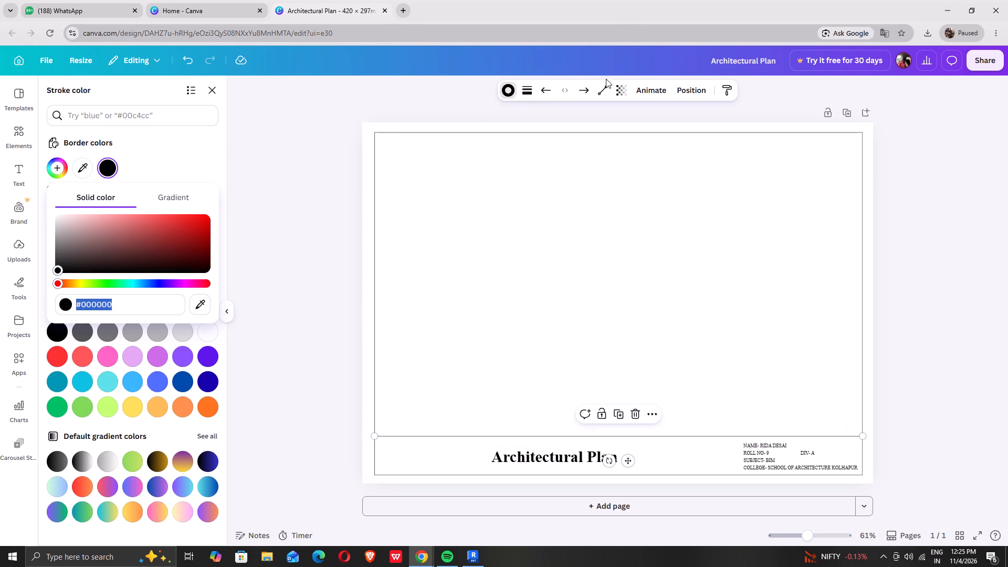
click(622, 95)
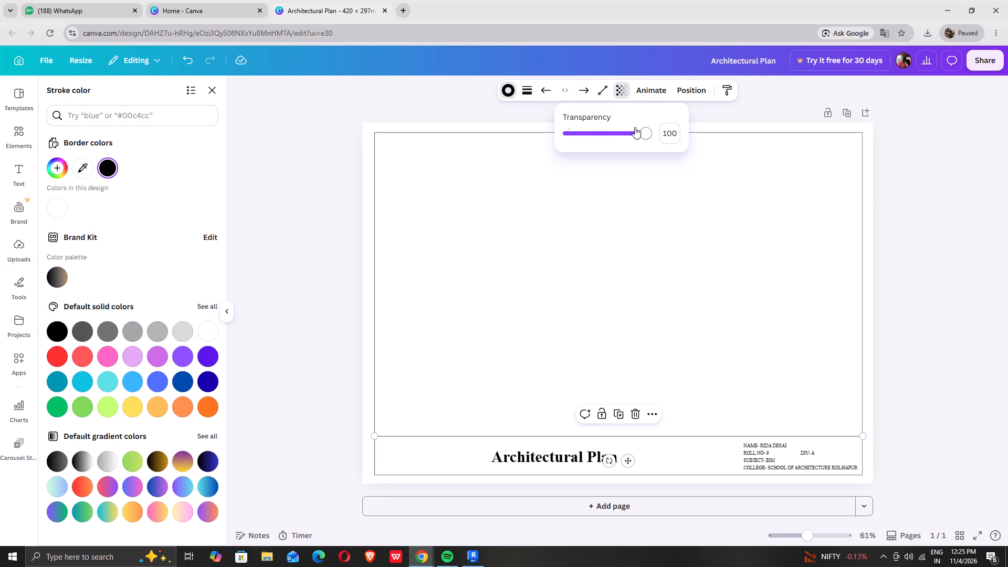
drag(647, 140, 711, 121)
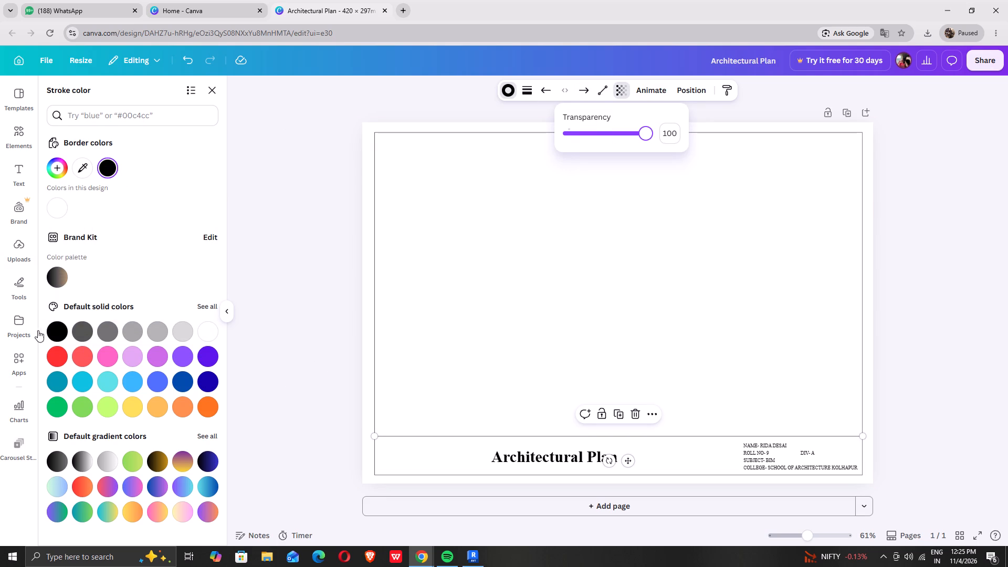
click(49, 328)
click(287, 399)
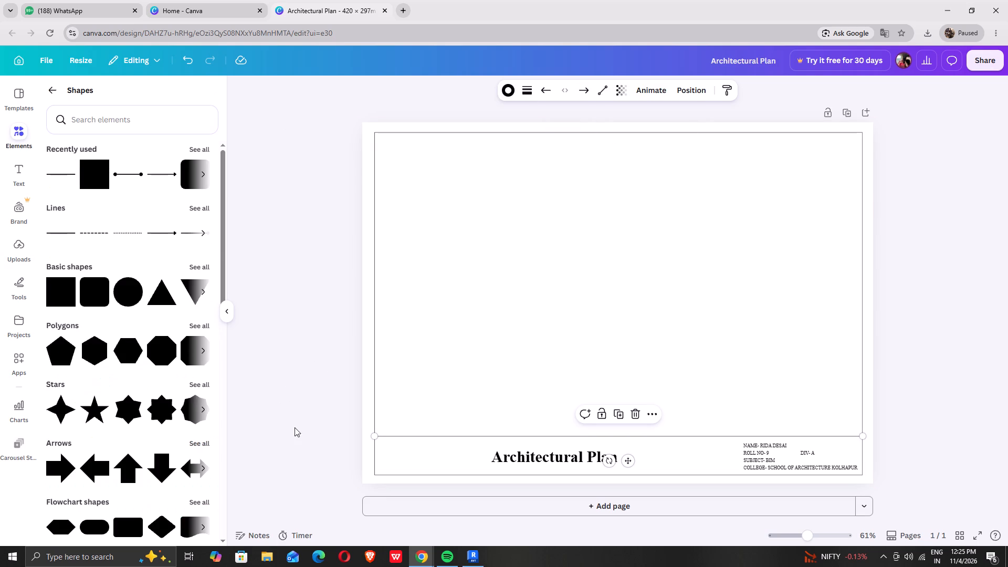
key(Escape)
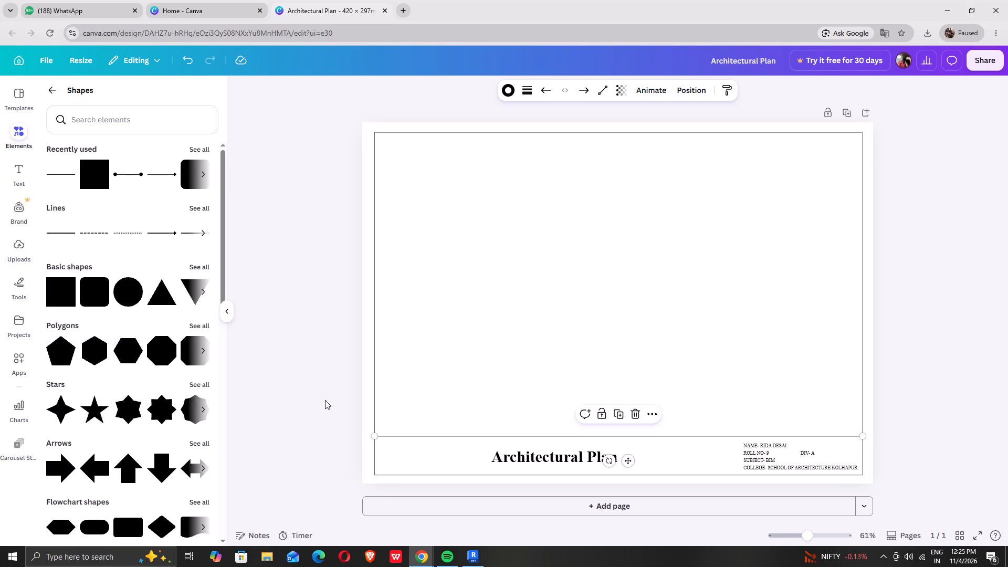
key(Escape)
click(319, 391)
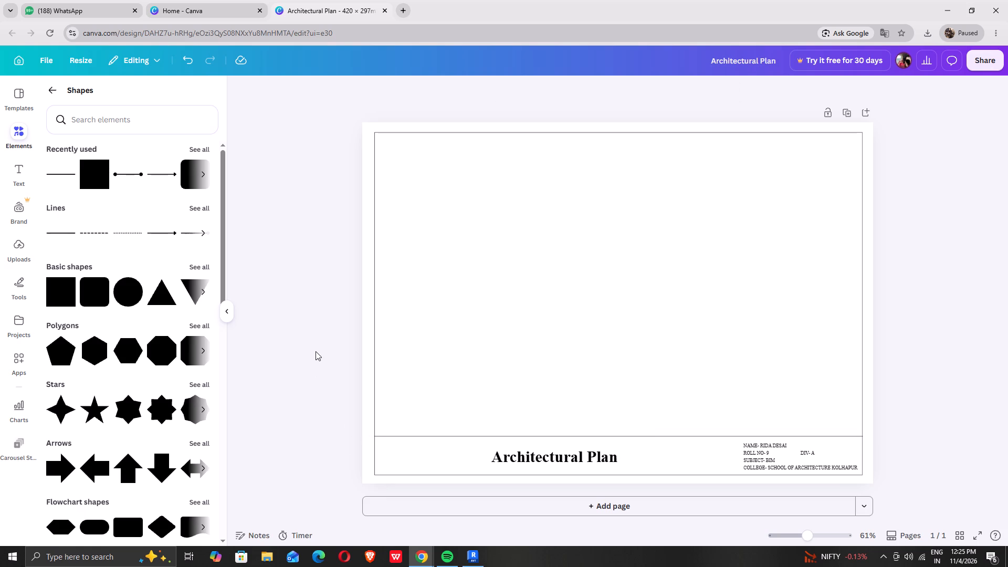
Lock the border, dividing line, title and details block together in place.
click(413, 136)
drag(313, 272, 832, 494)
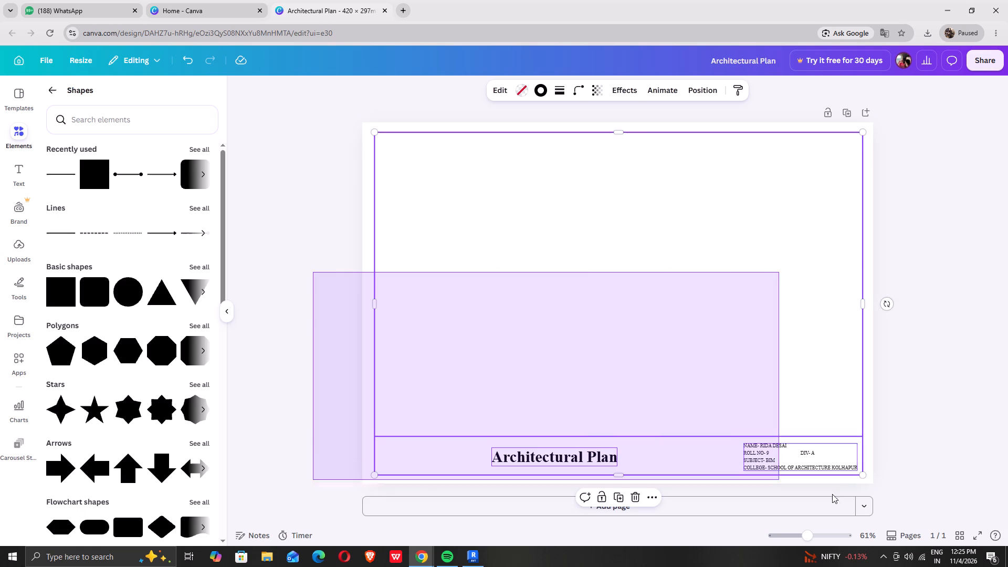
drag(832, 494, 896, 482)
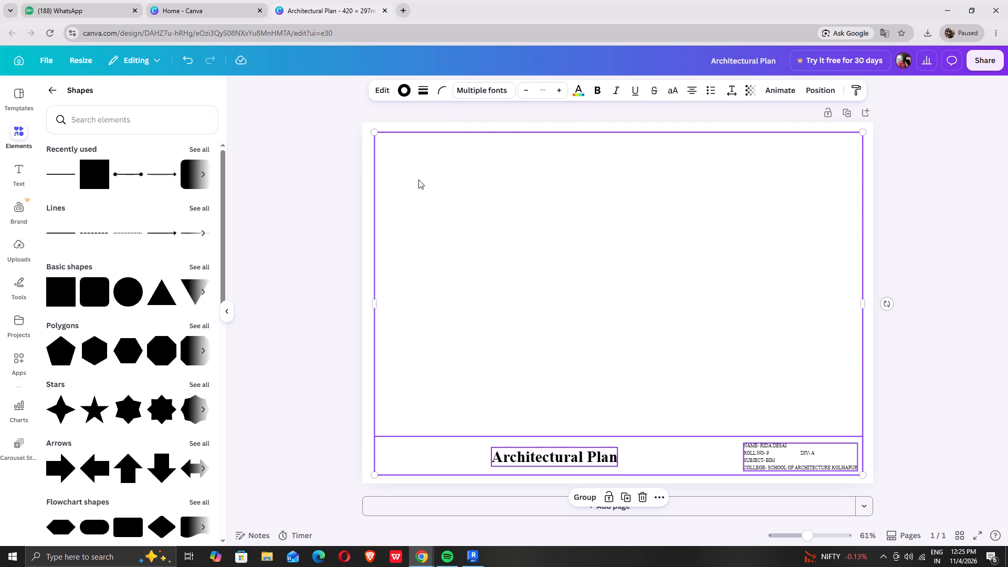
click(607, 496)
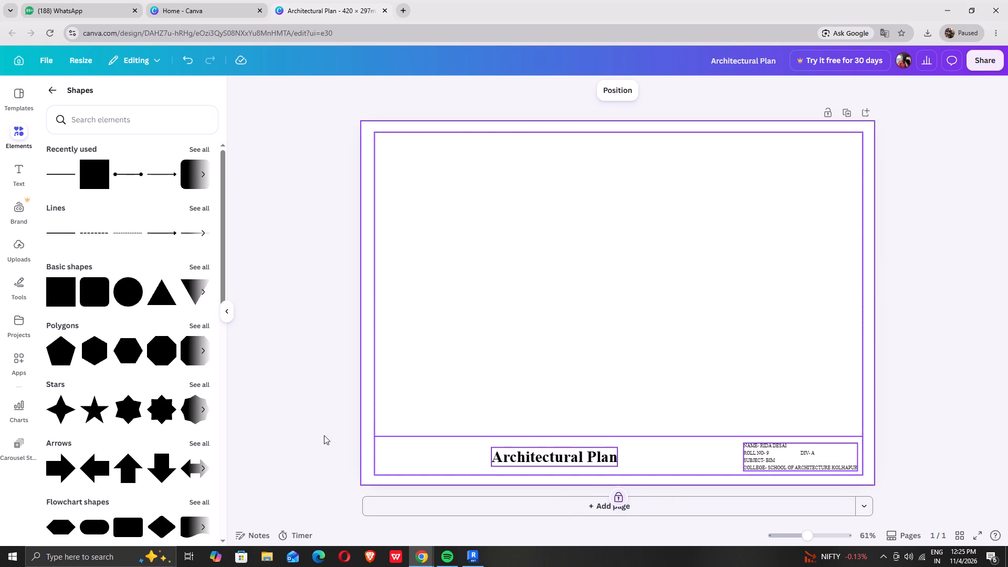
click(281, 406)
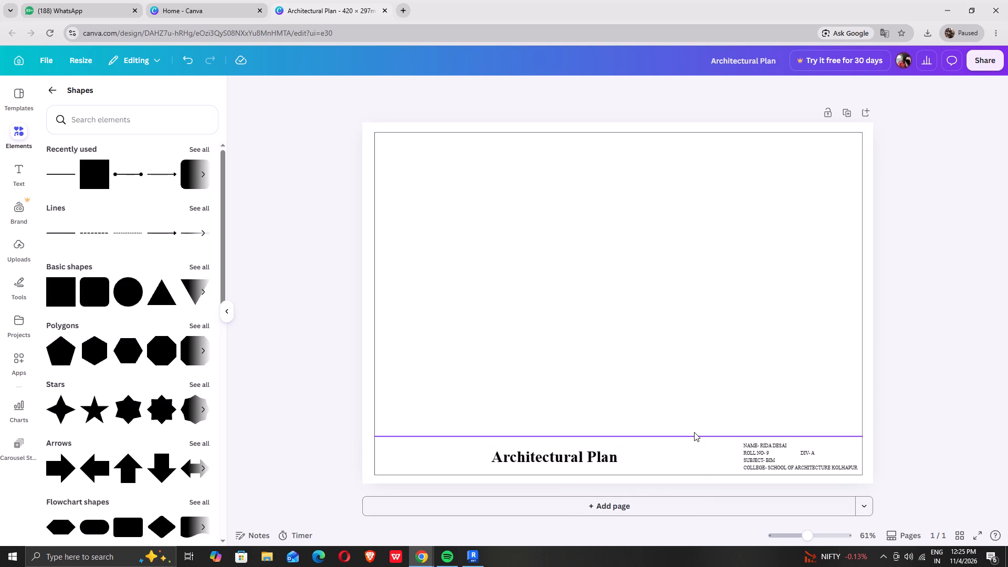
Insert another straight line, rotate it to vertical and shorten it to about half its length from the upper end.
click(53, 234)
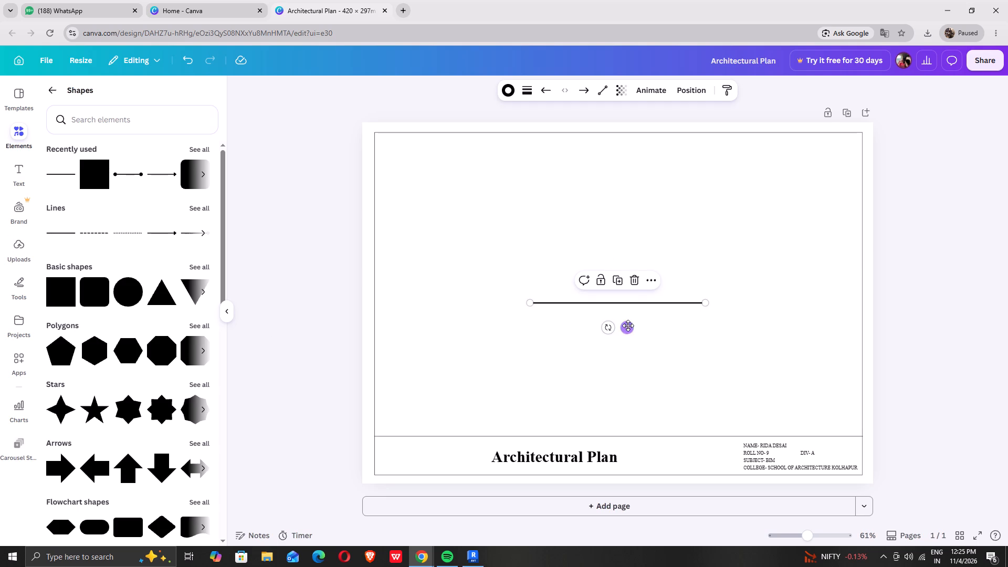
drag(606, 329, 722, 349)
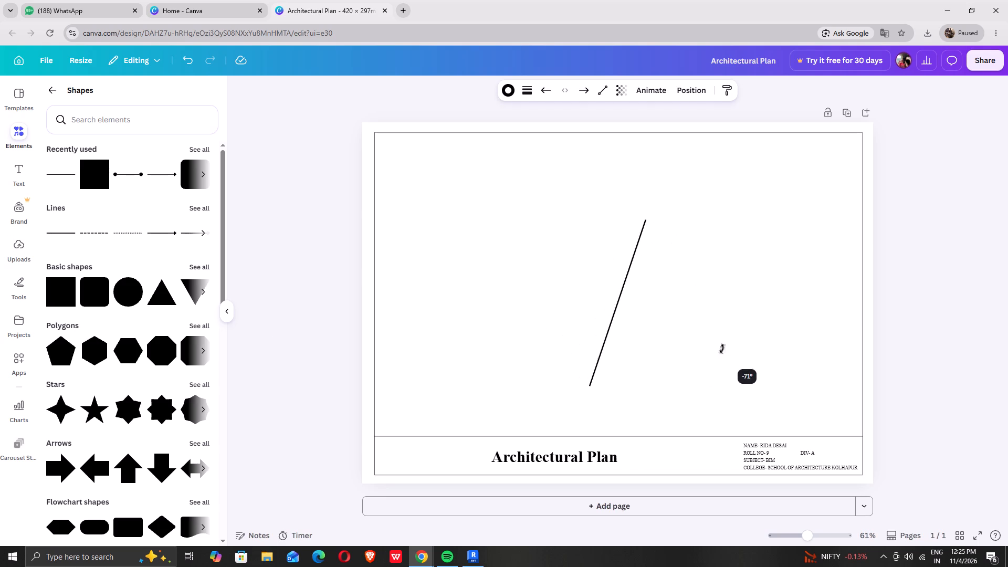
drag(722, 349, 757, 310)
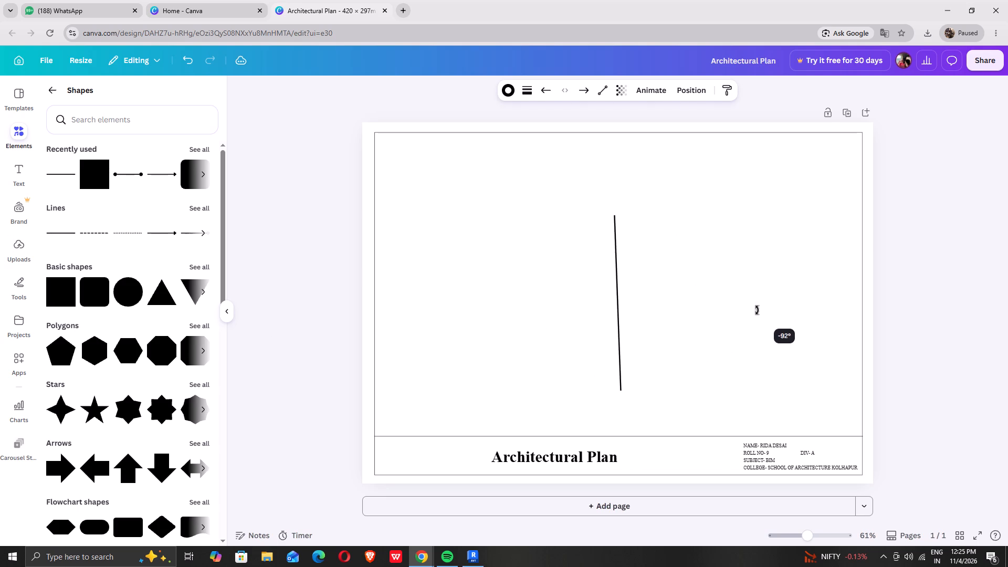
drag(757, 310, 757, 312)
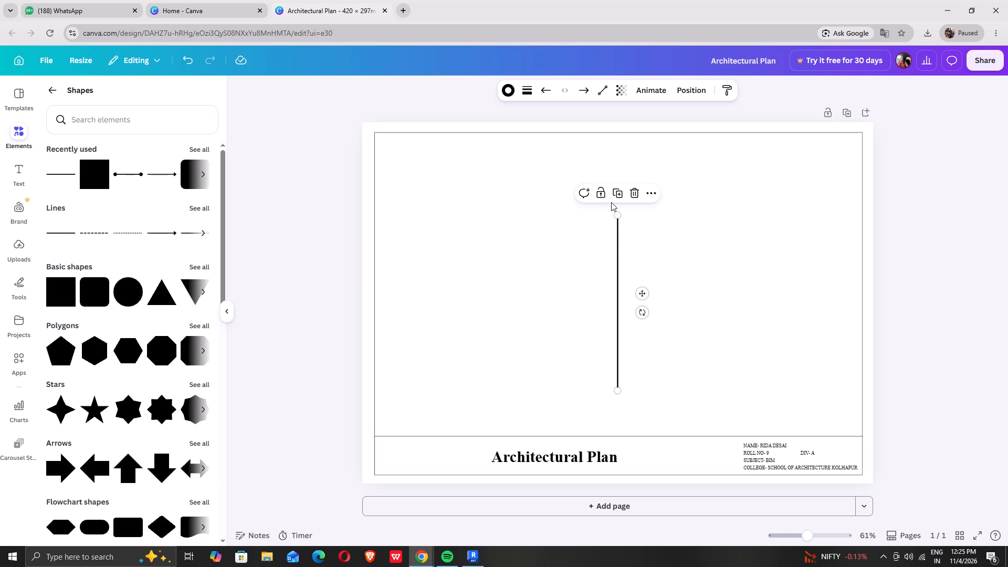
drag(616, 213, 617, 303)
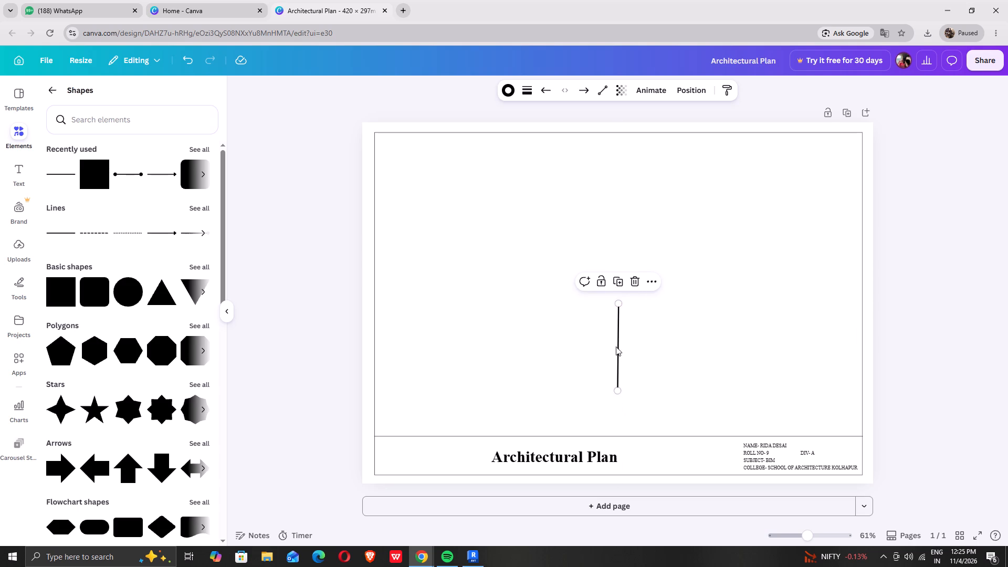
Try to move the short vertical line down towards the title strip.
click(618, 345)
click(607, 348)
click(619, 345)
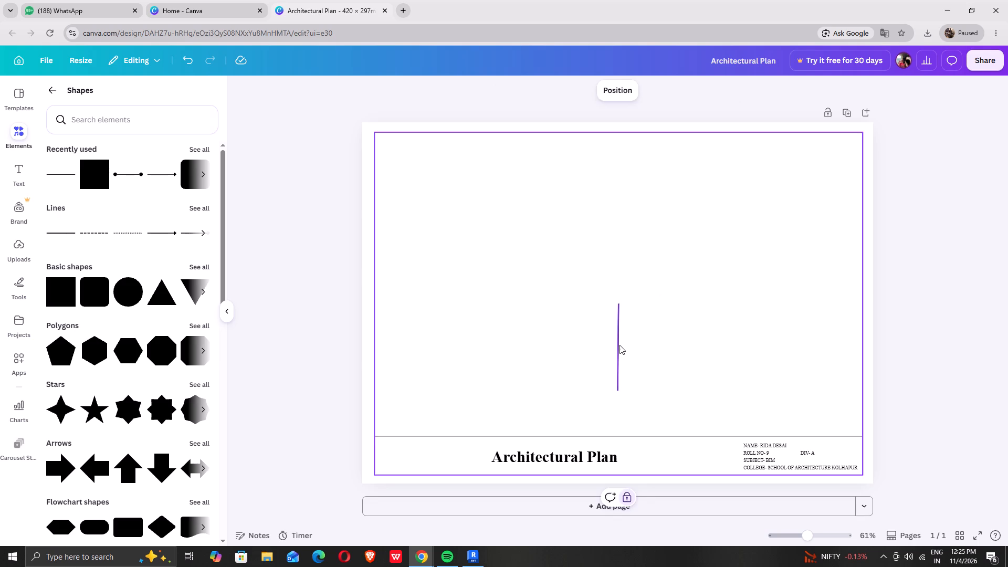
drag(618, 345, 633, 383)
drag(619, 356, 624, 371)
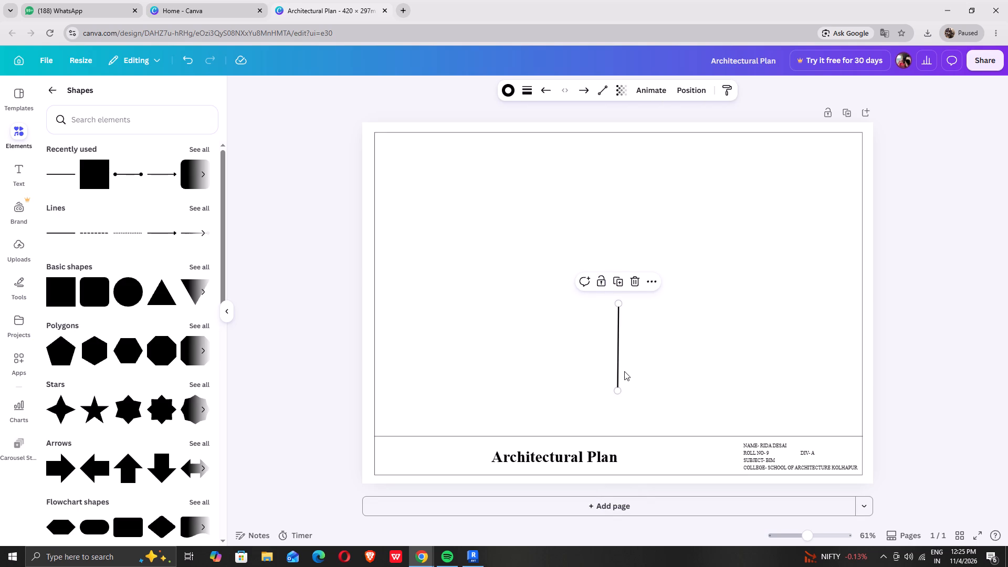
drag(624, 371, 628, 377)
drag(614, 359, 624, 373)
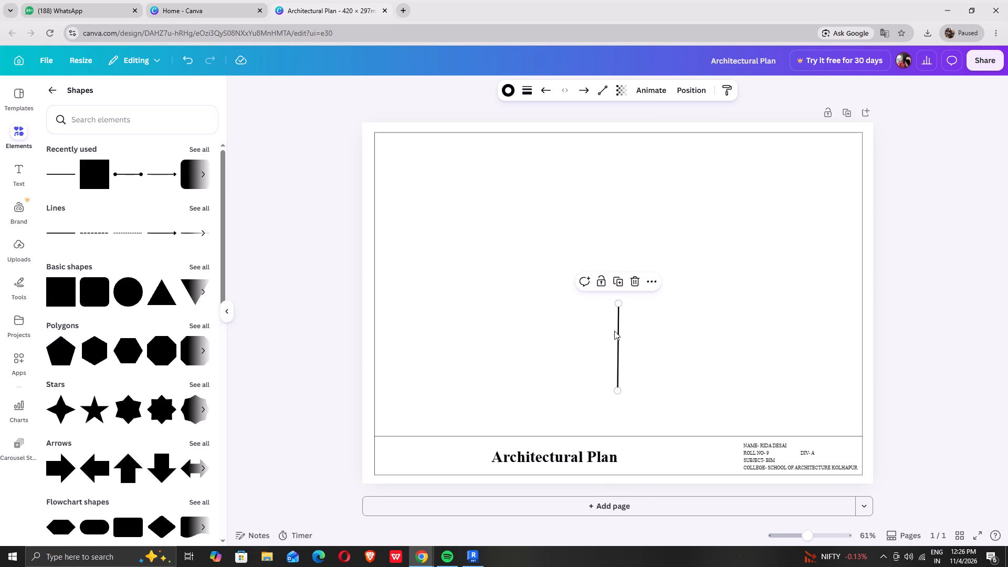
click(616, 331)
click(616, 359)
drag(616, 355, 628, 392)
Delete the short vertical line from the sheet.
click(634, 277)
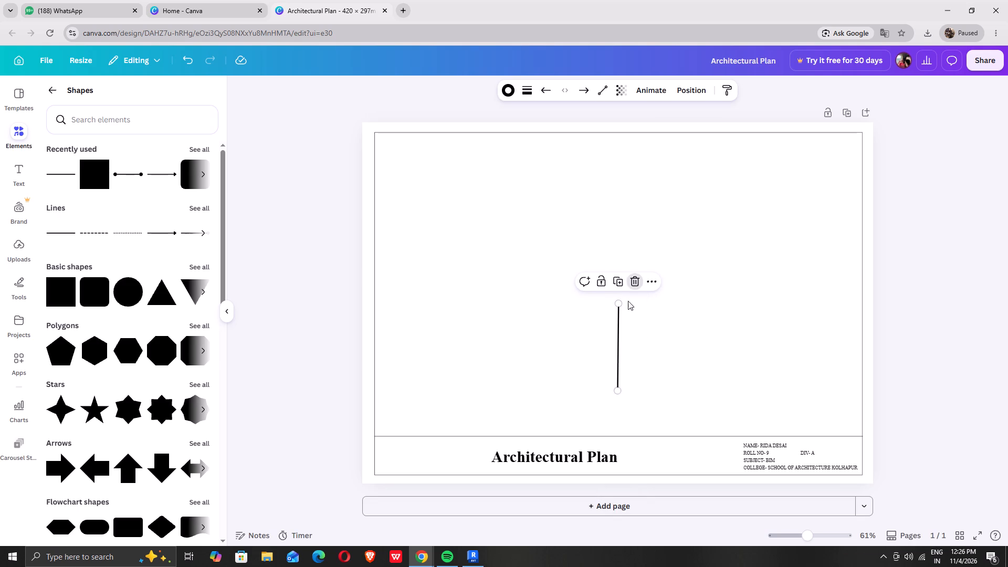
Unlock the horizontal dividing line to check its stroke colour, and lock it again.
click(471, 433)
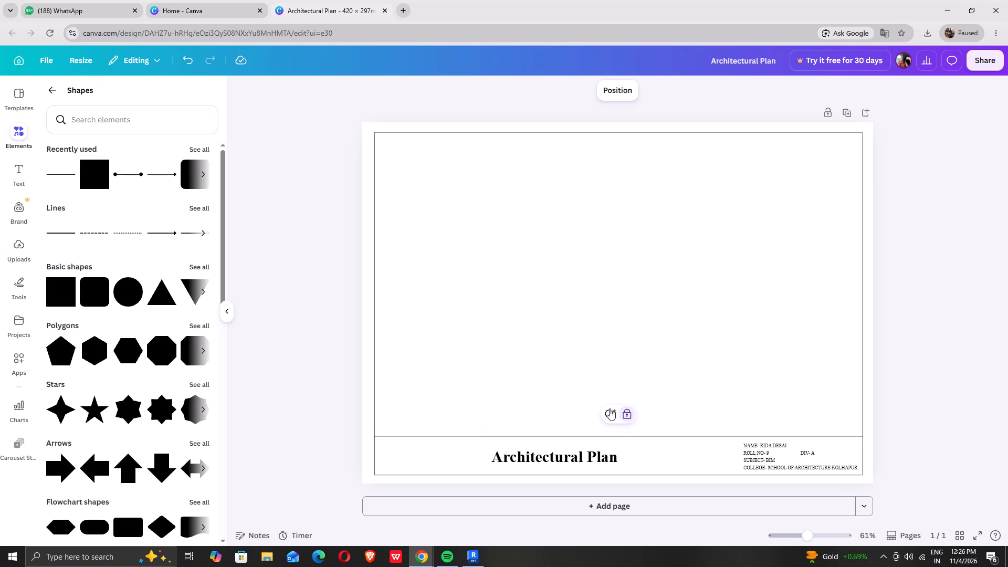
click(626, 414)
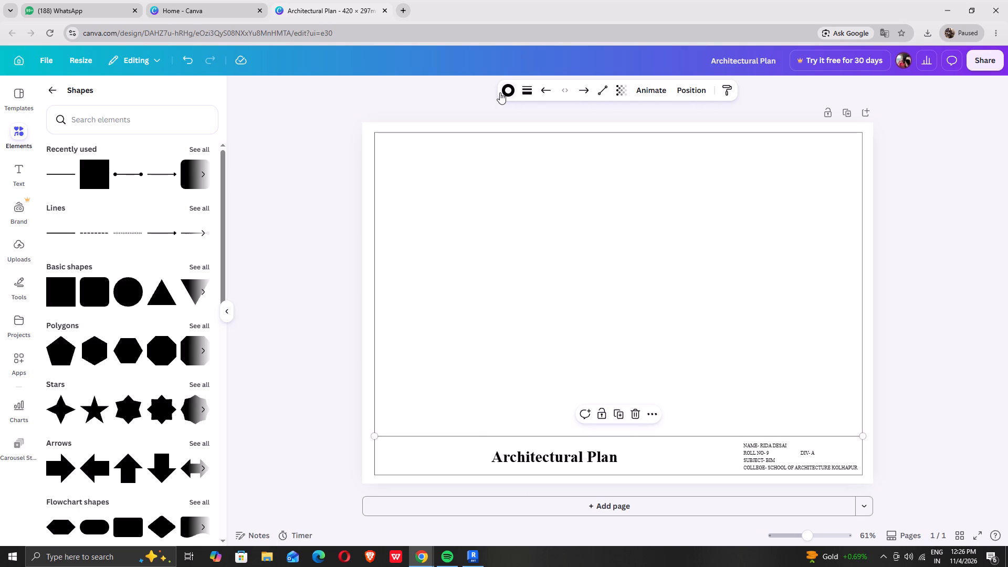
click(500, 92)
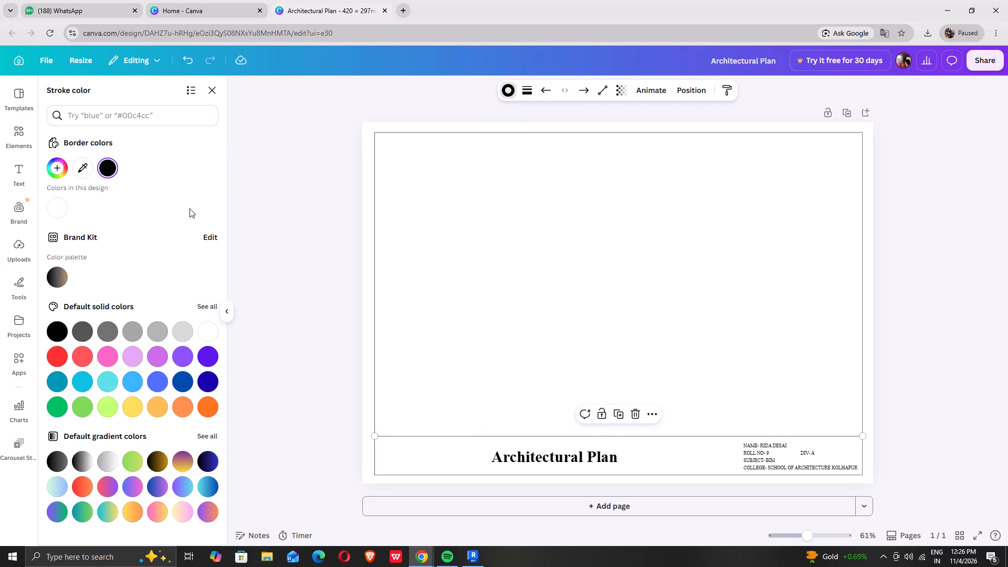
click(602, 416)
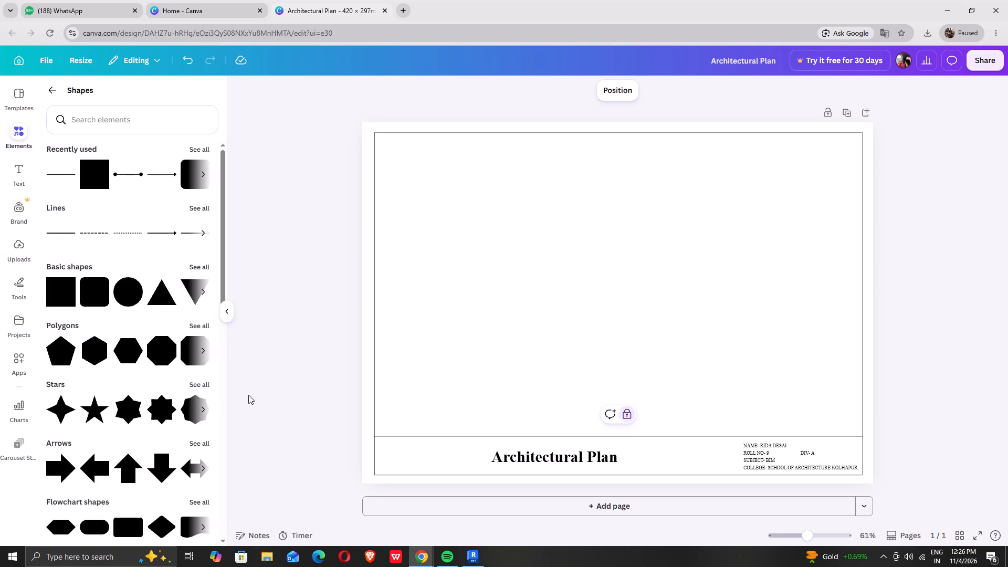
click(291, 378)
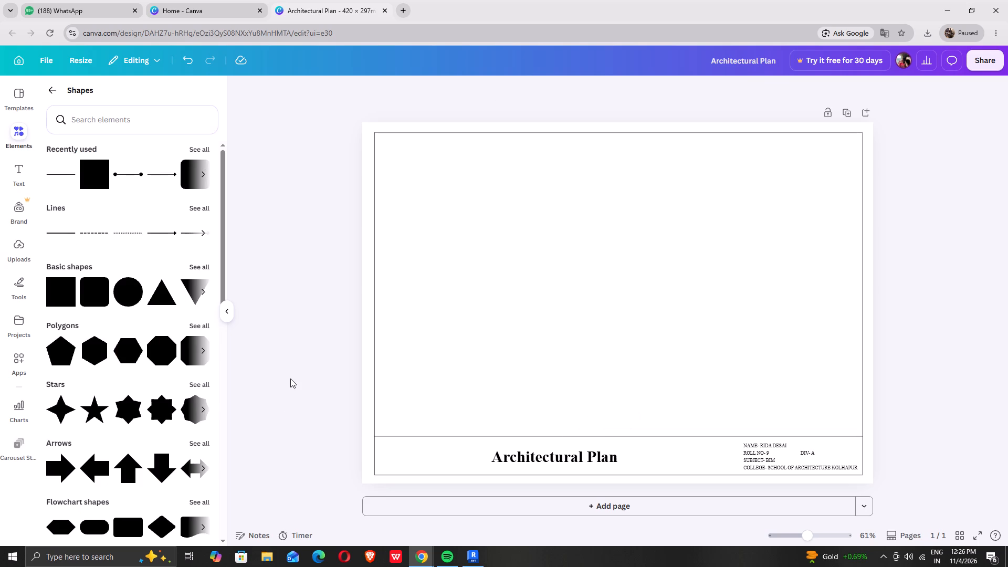
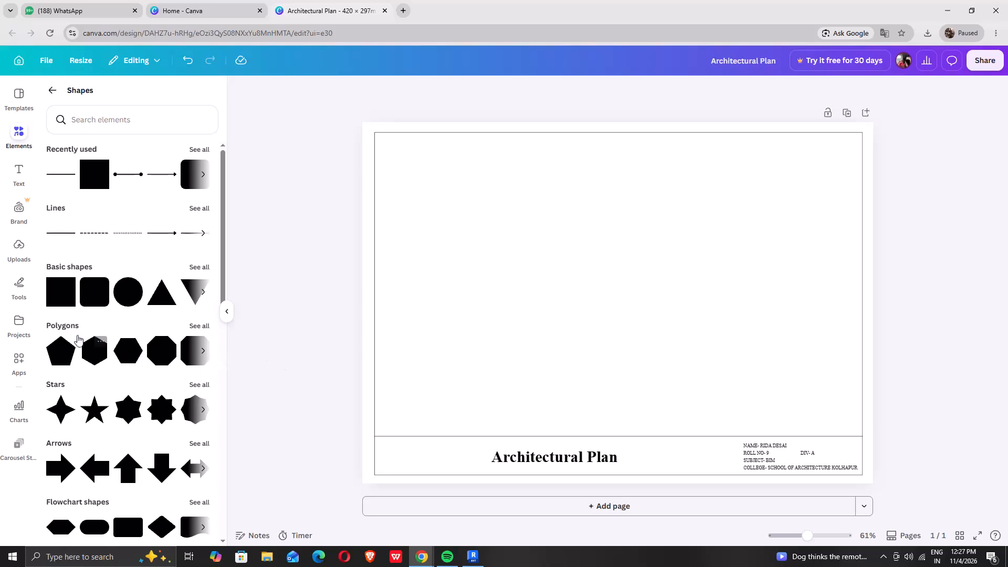
Upload the "gf arch" image from the Downloads folder to the design's uploads.
click(22, 249)
click(122, 128)
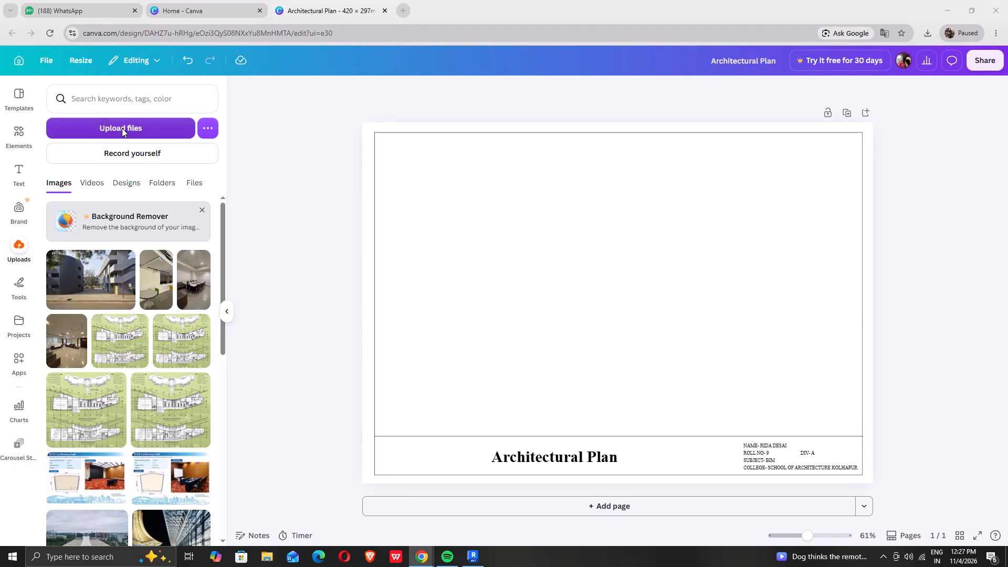
click(34, 134)
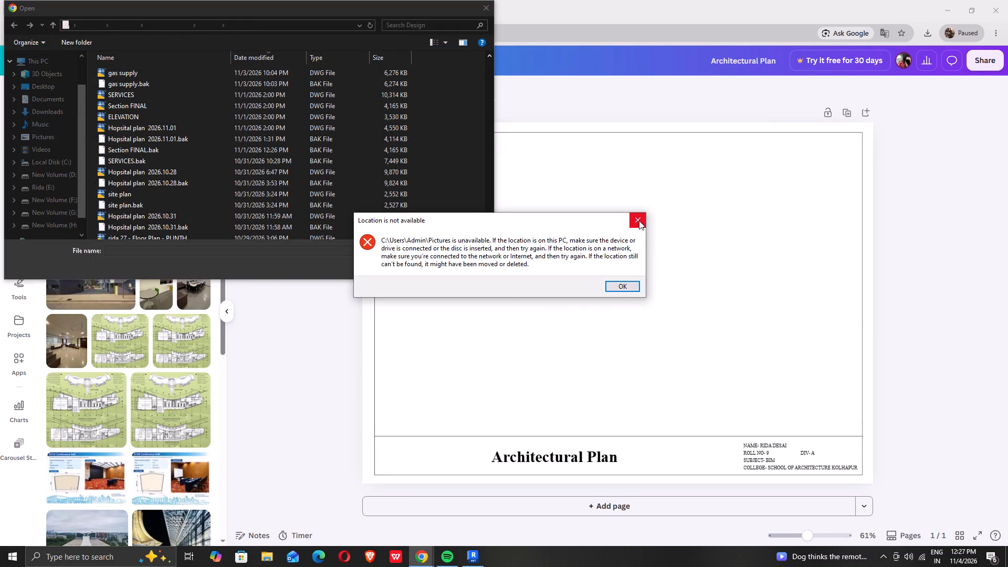
click(639, 220)
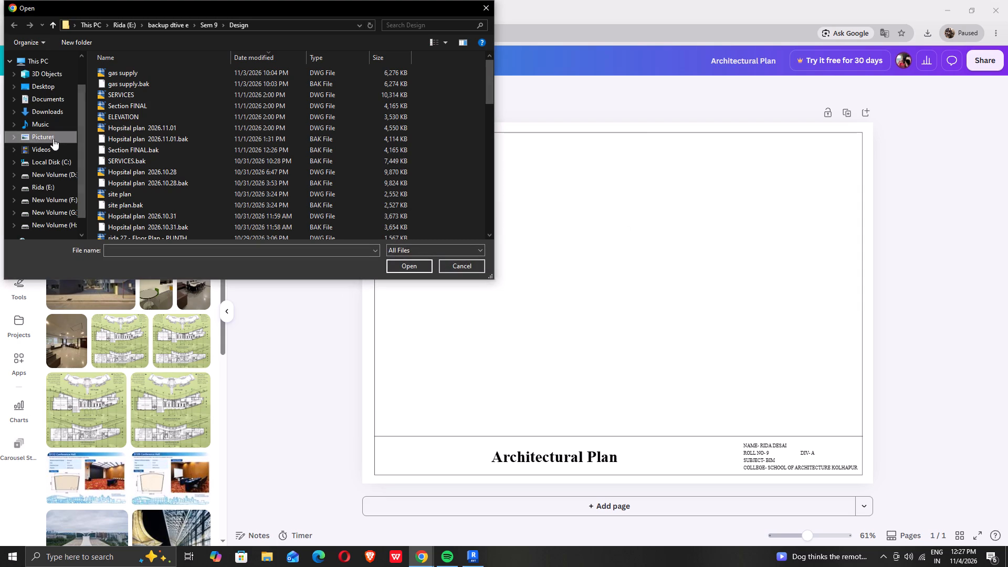
double_click(53, 139)
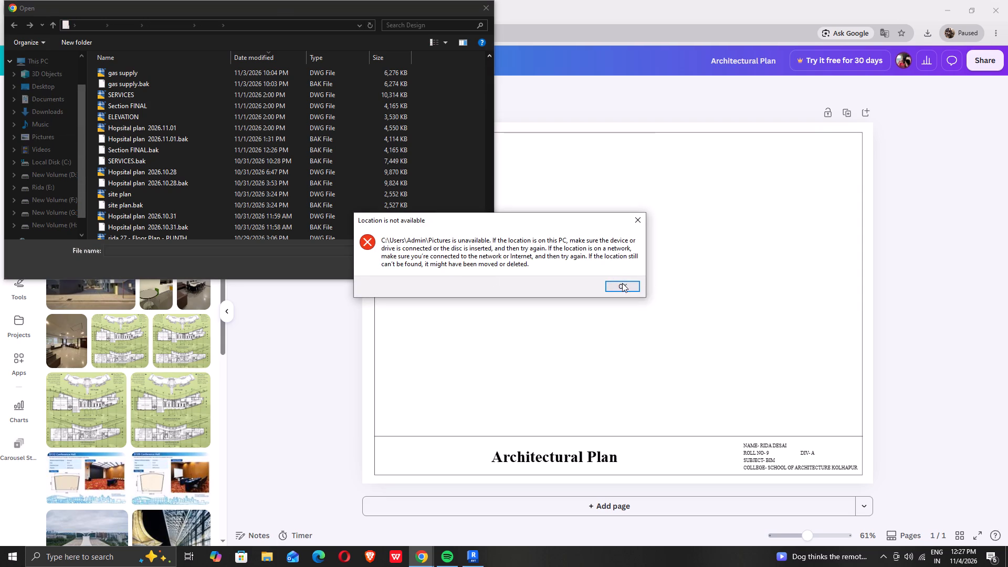
click(622, 285)
scroll(33, 165, up, 3)
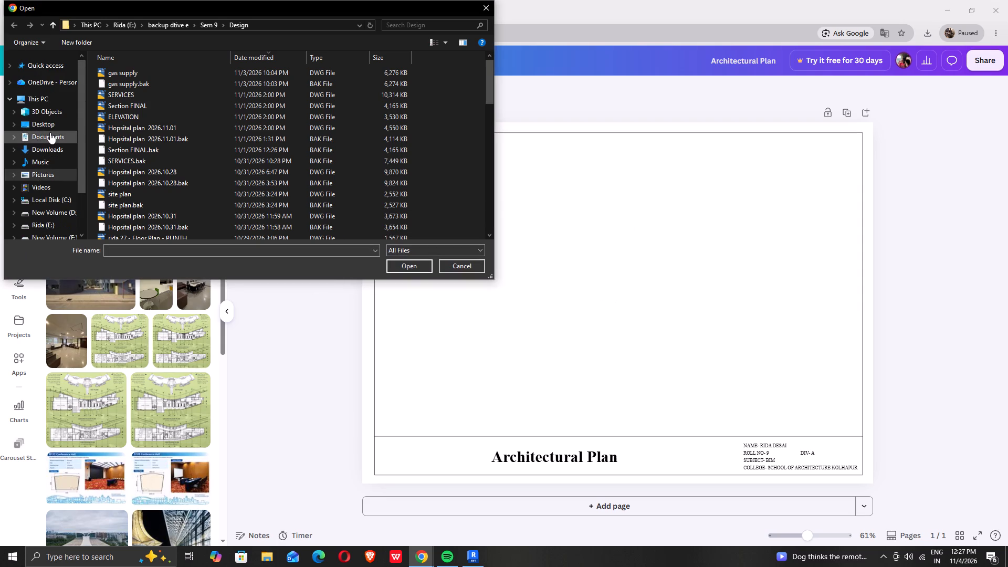
scroll(50, 131, up, 3)
double_click(49, 123)
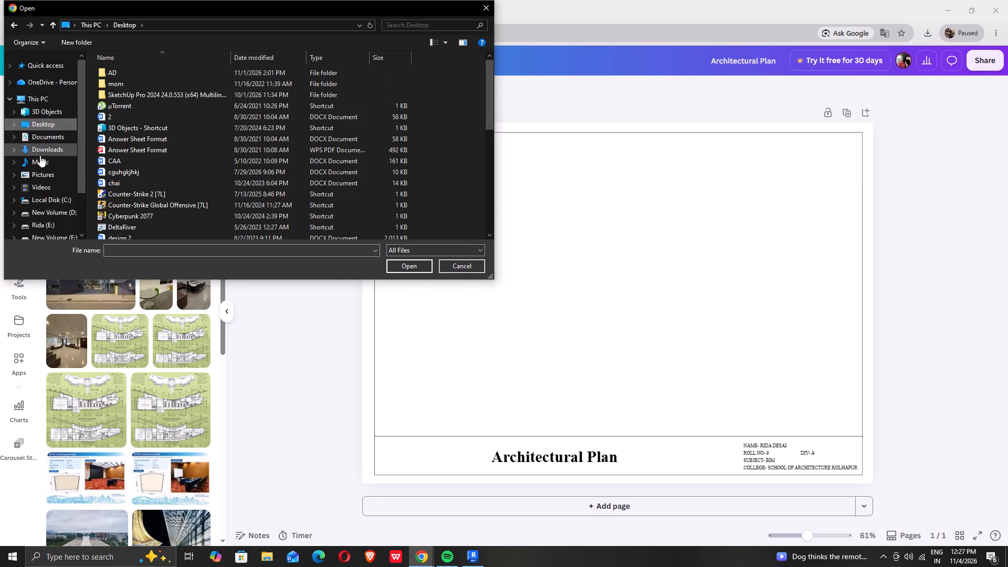
double_click(45, 150)
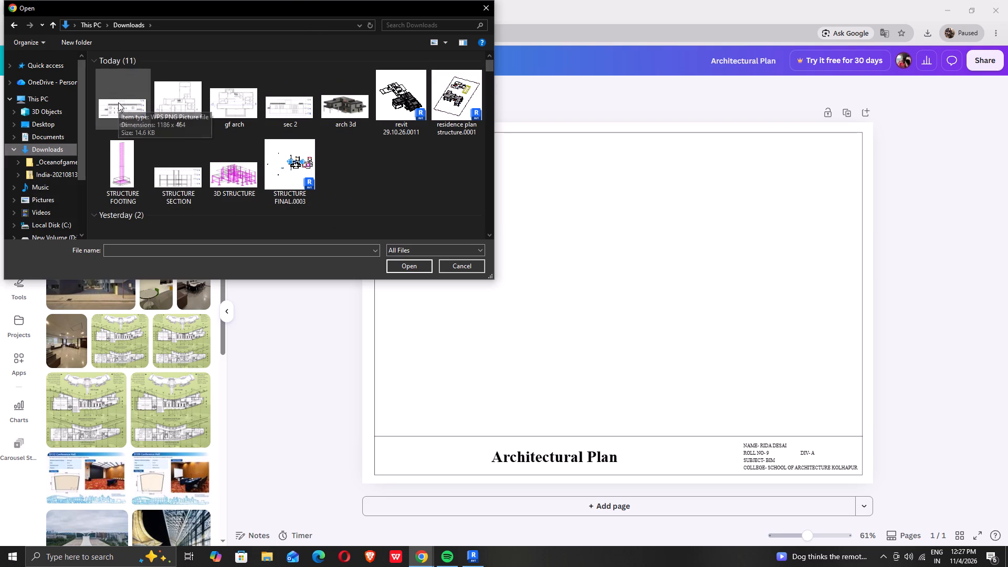
click(231, 99)
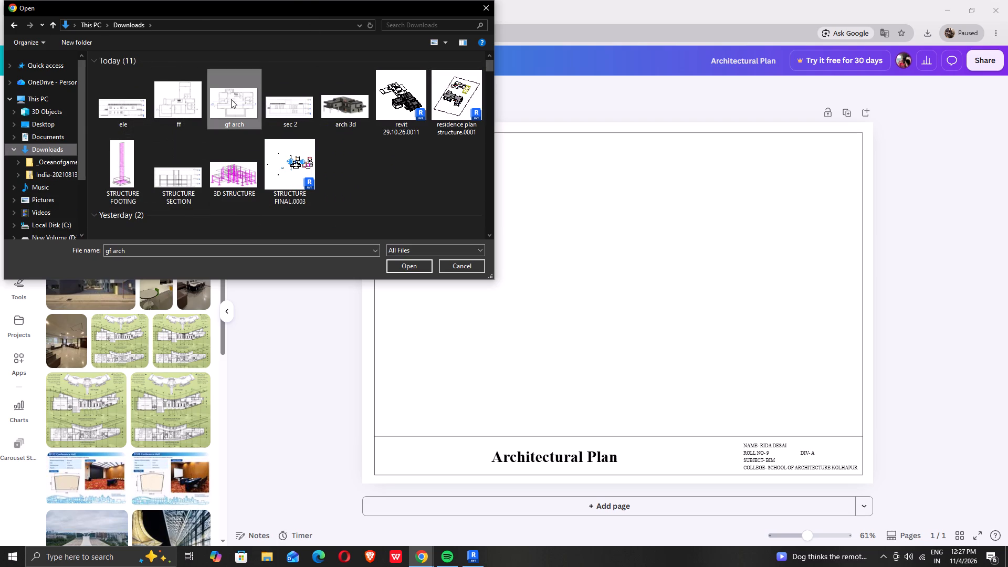
click(401, 270)
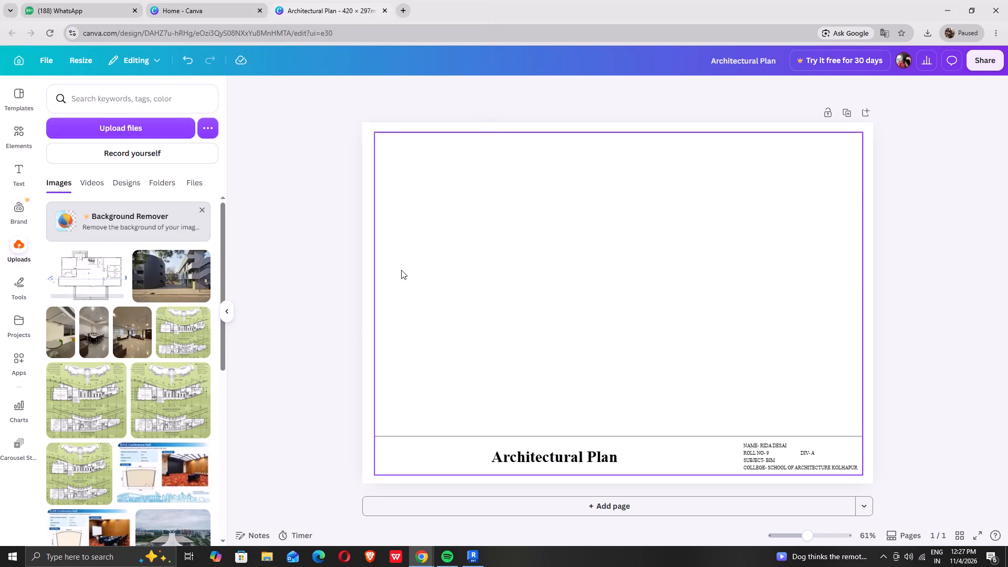
Place the uploaded ground floor plan on the sheet, enlarge it to about 290 mm wide and centre it above the title strip.
click(92, 276)
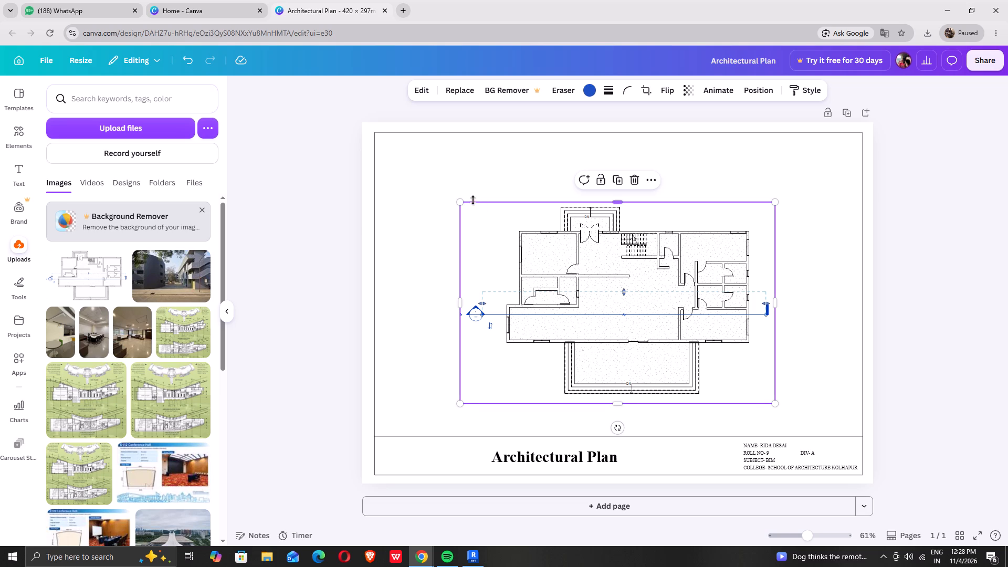
drag(463, 201, 436, 160)
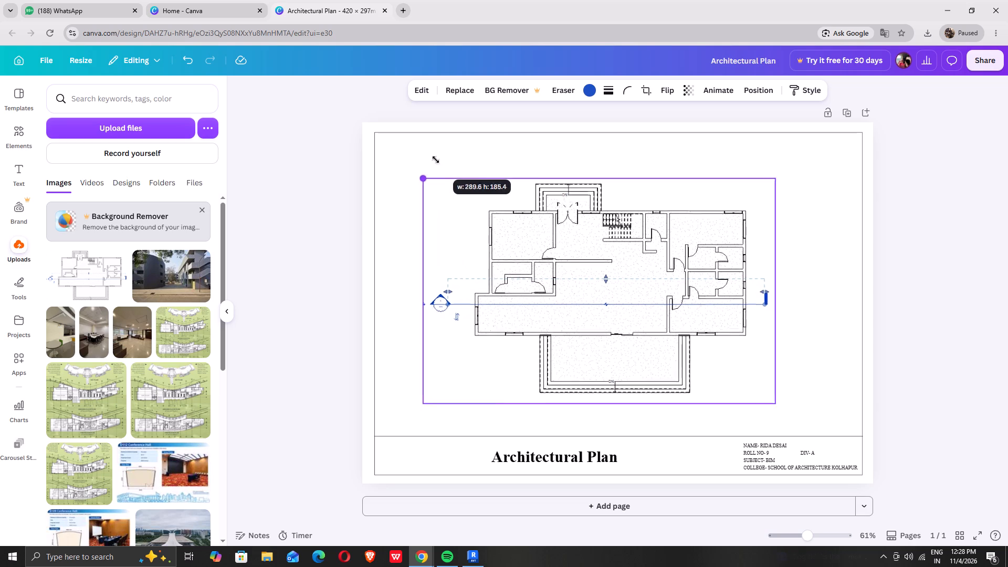
drag(436, 160, 436, 159)
drag(715, 355, 732, 350)
click(320, 392)
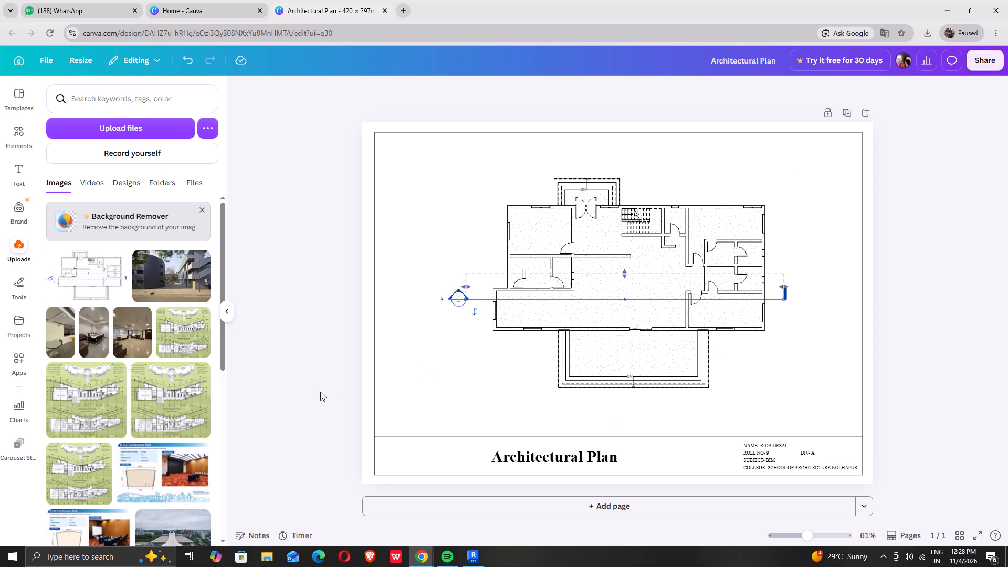
click(539, 372)
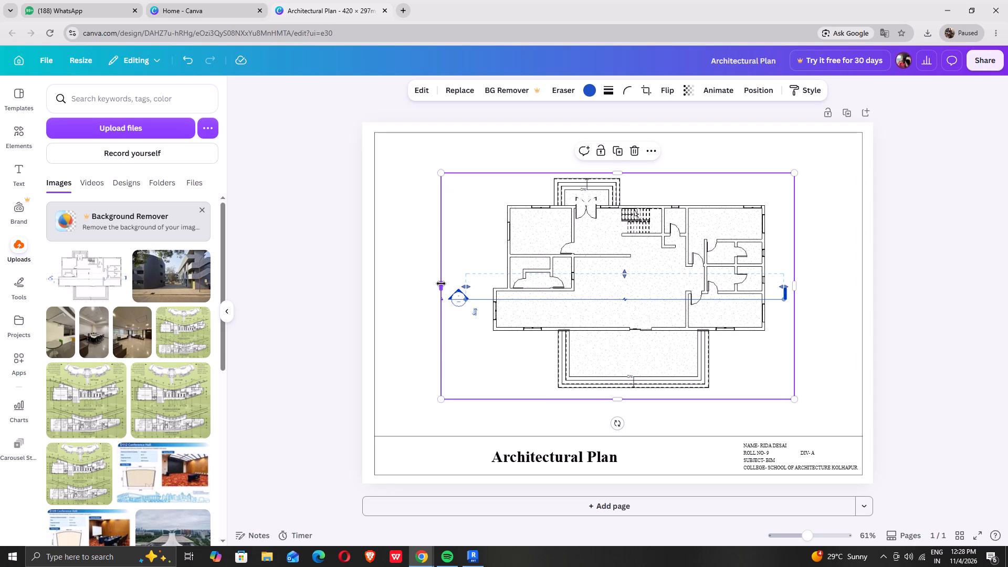
click(441, 283)
click(301, 337)
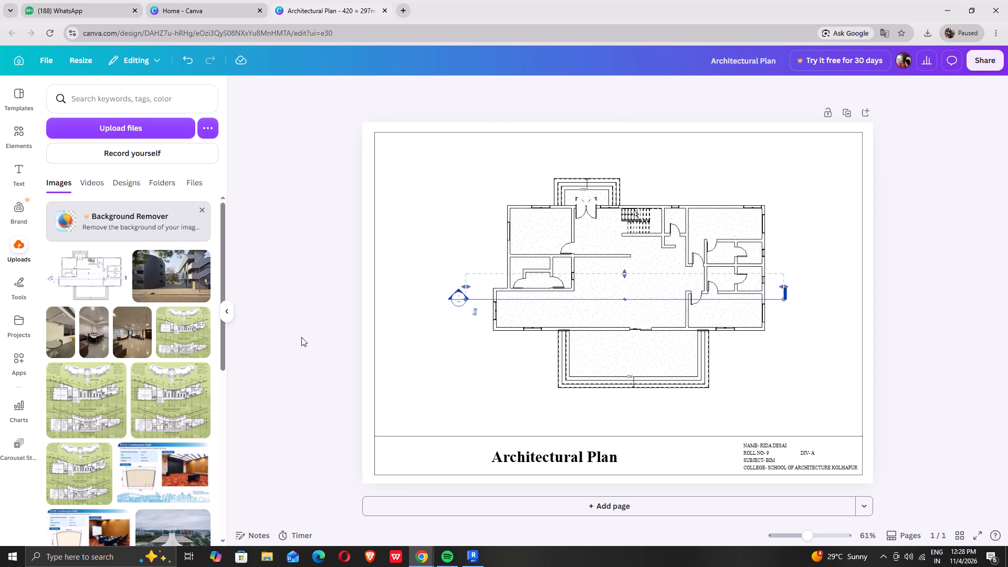
Unlock the "Architectural Plan" title and change its text to "Ground Floor Plan".
double_click(529, 461)
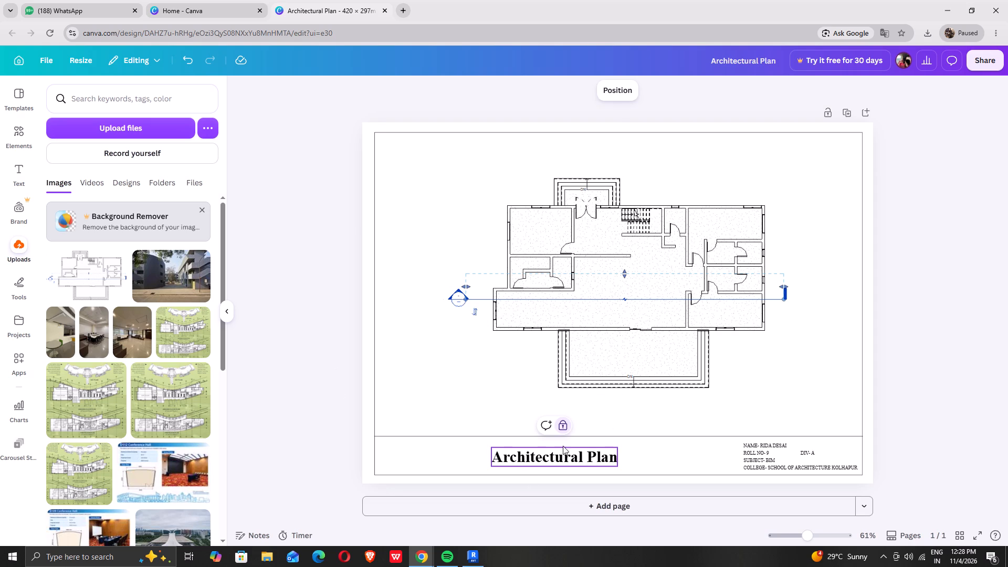
click(564, 429)
double_click(543, 458)
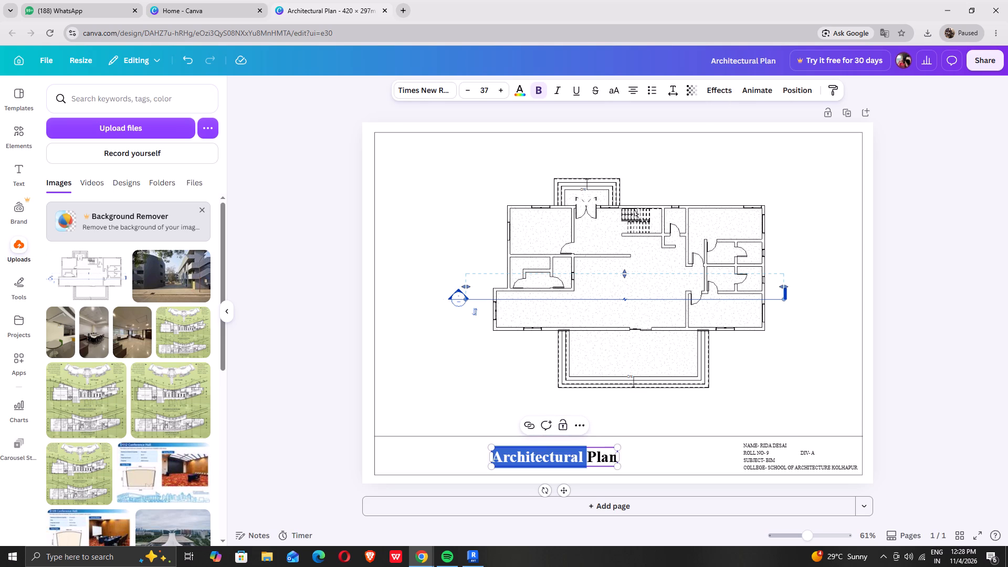
text(GROUND FLOOR)
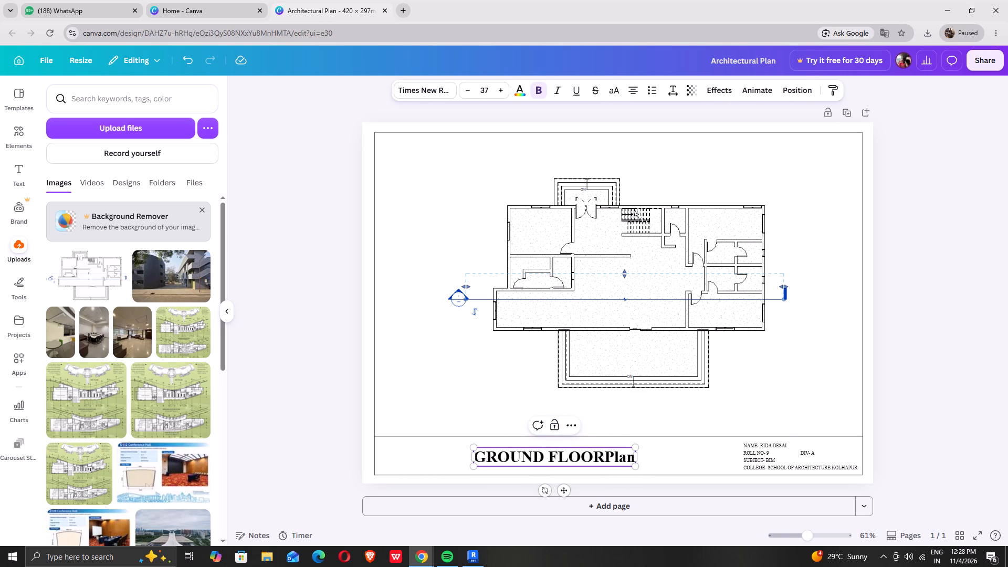
key(BackSpace)
key(BackSpace)
key(BackSpace)
key(BackSpace)
key(BackSpace)
key(BackSpace)
key(BackSpace)
key(BackSpace)
key(BackSpace)
key(BackSpace)
key(BackSpace)
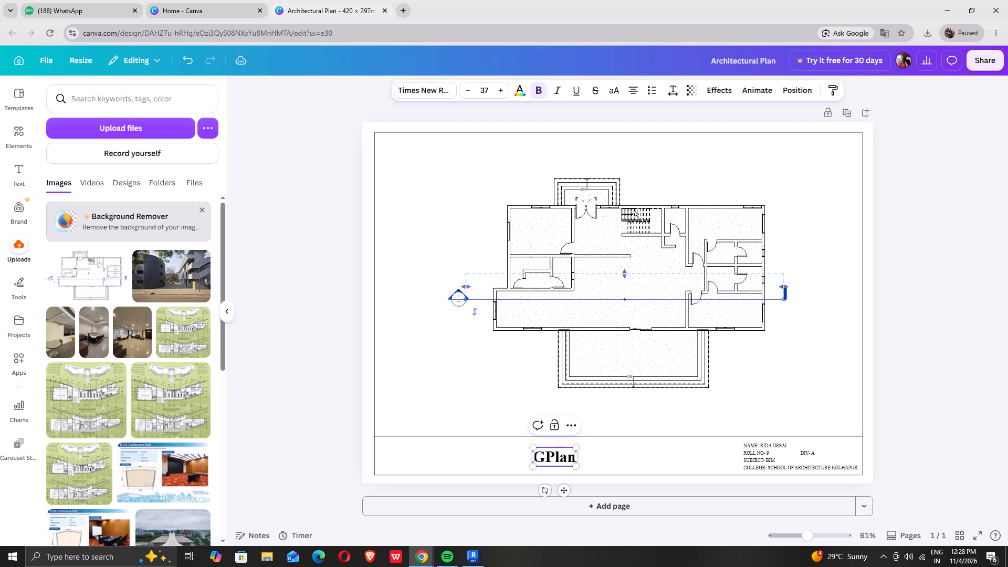
text(round)
key(space)
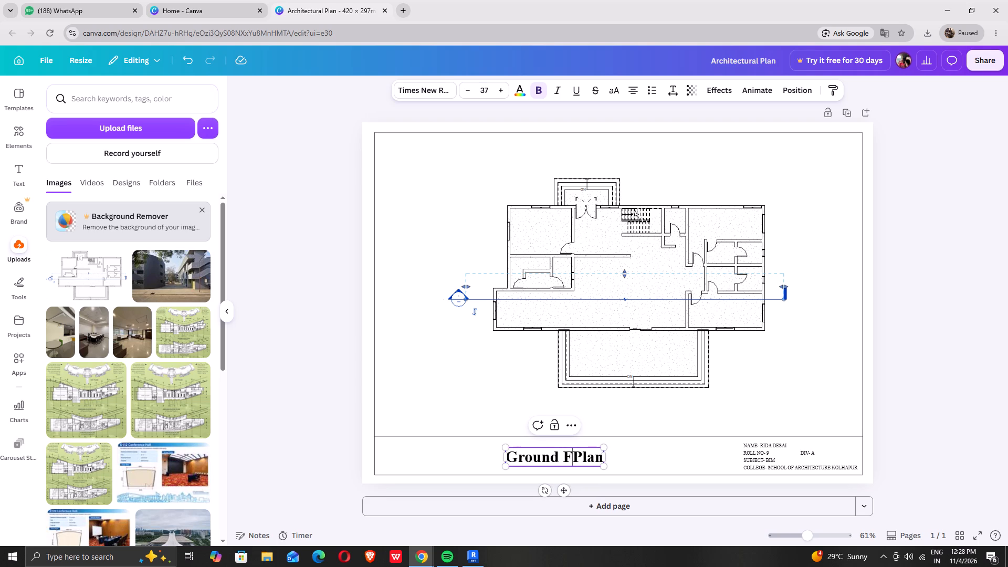
text(loor)
key(space)
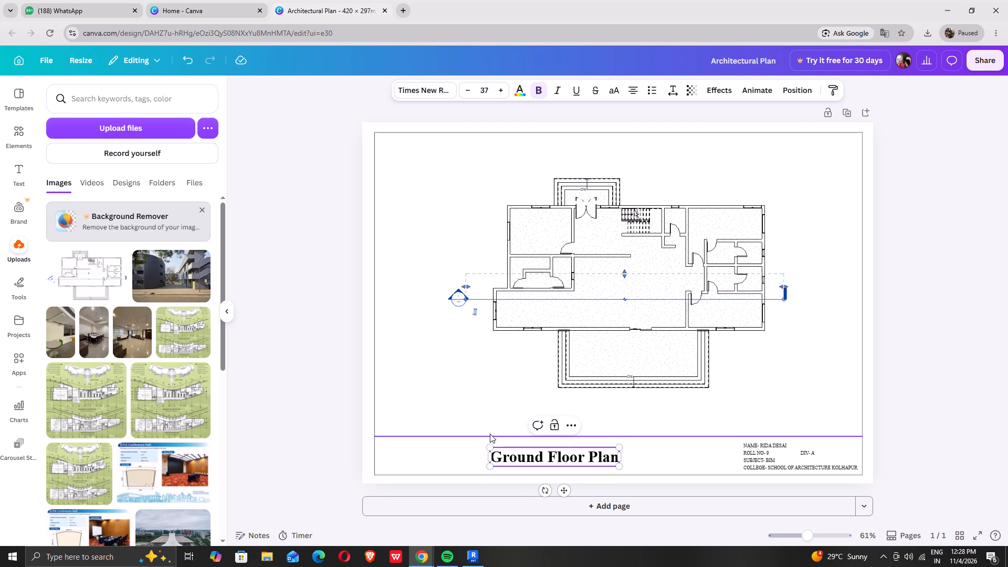
click(327, 417)
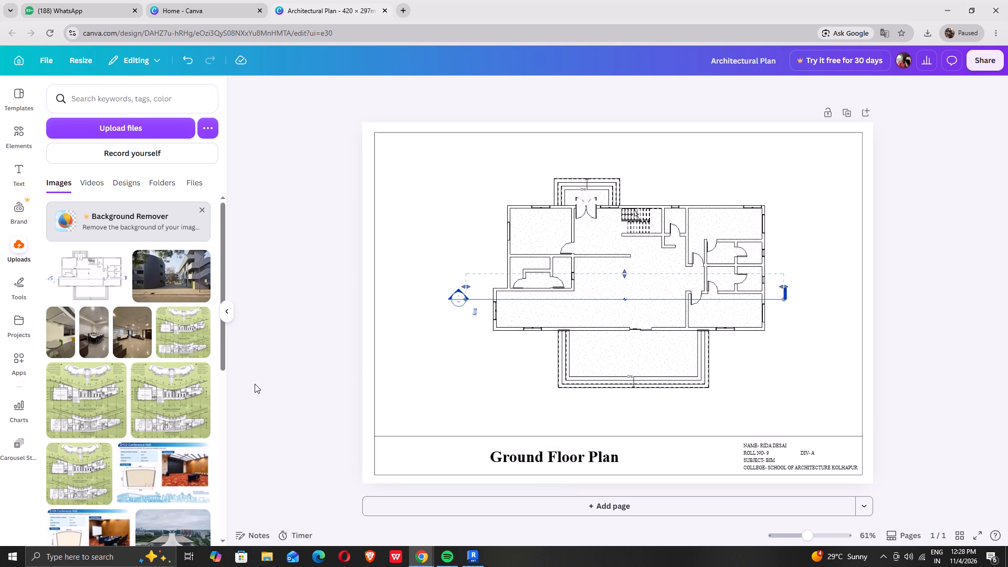
Duplicate the ground floor sheet and delete the plan image from the new page 2.
click(845, 112)
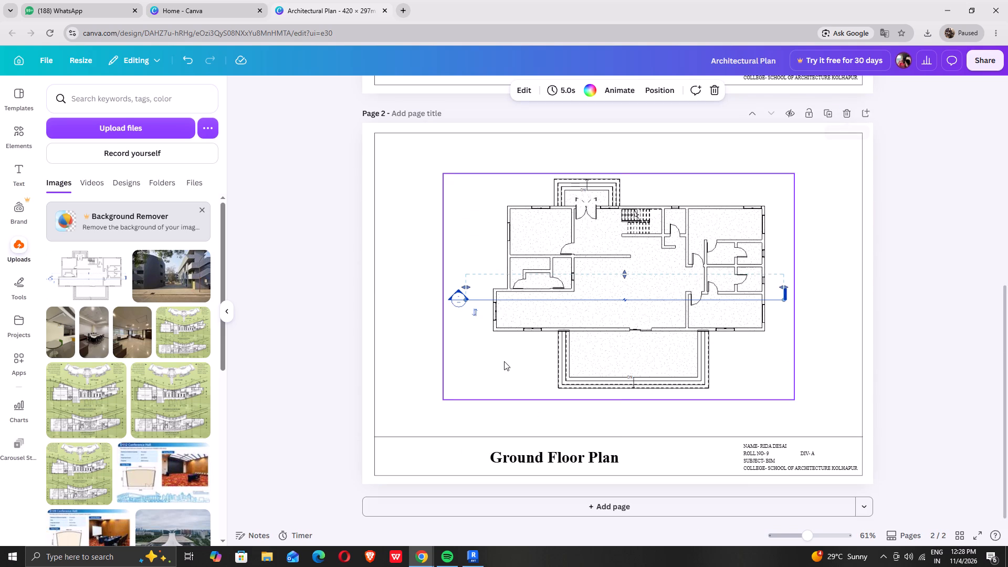
click(504, 361)
key(Delete)
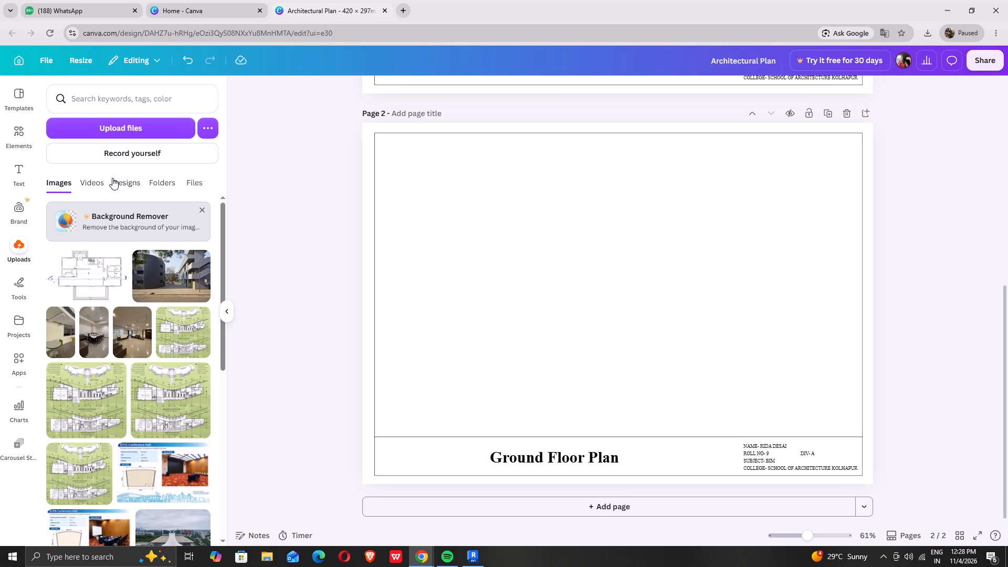
Upload the "ff" image from the Downloads folder.
click(122, 128)
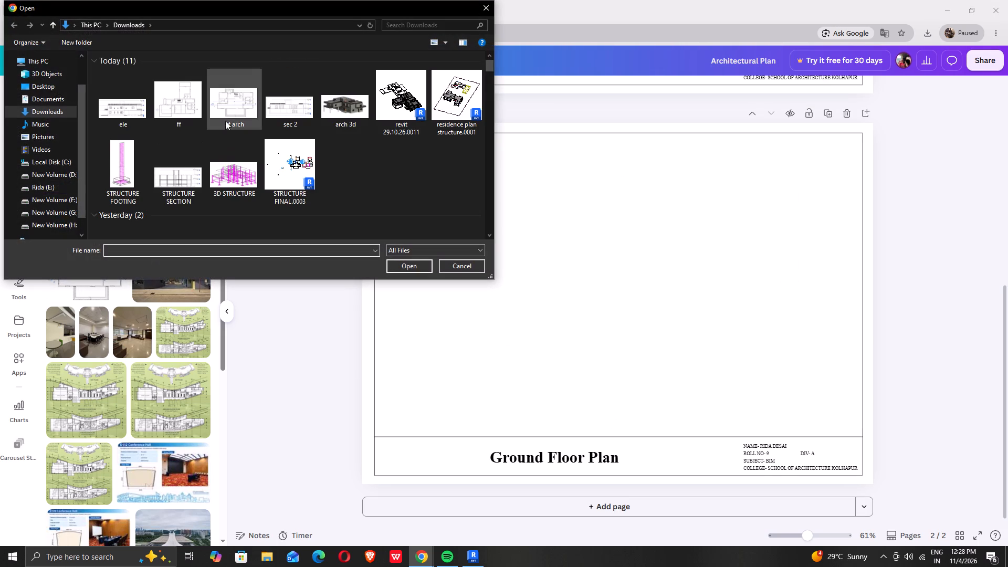
click(183, 108)
click(409, 269)
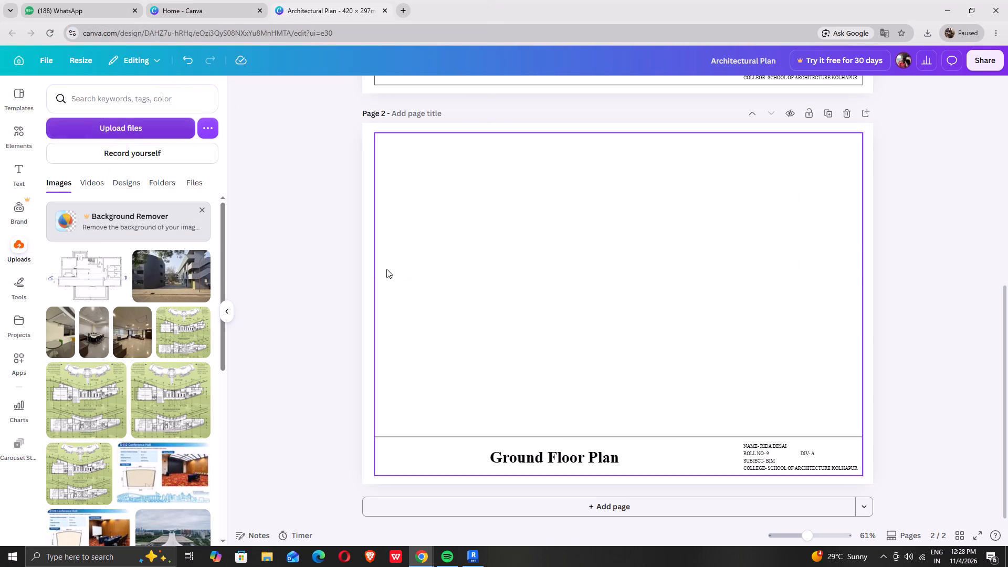
Place the "ff" plan on page 2, enlarge it to about 260 mm wide and centre it above the title strip.
click(94, 268)
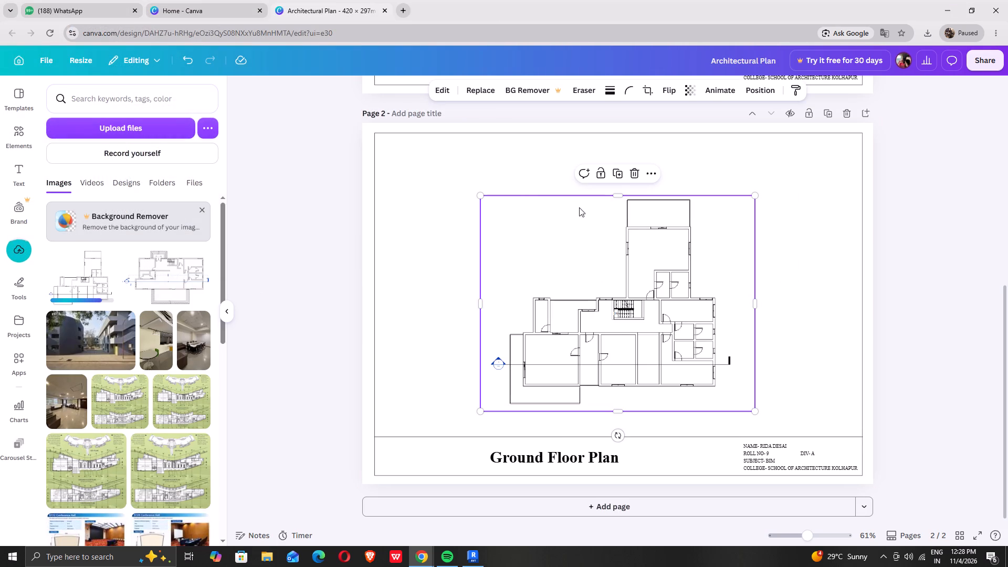
drag(479, 194, 444, 146)
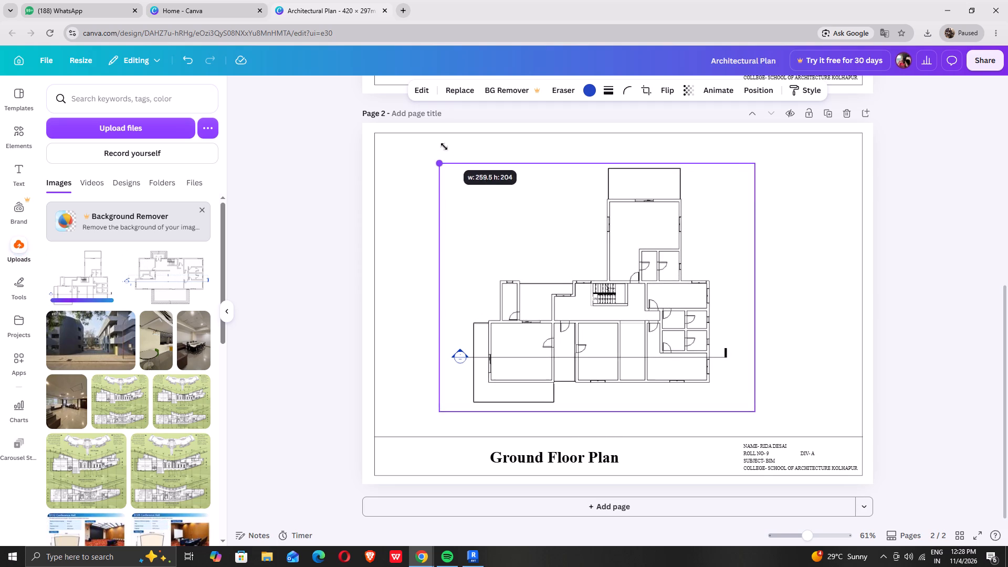
drag(444, 146, 443, 145)
drag(533, 244, 551, 244)
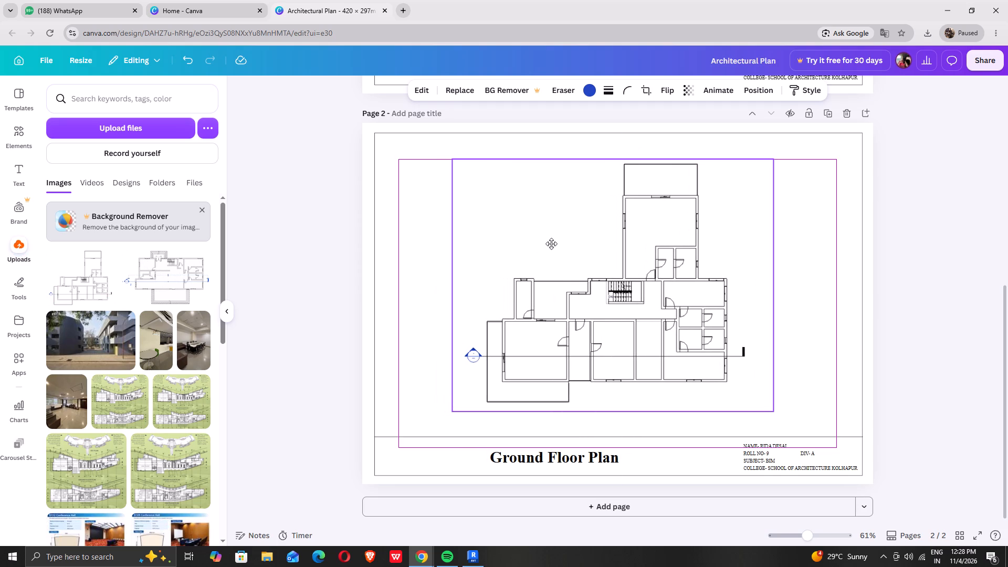
drag(551, 244, 557, 245)
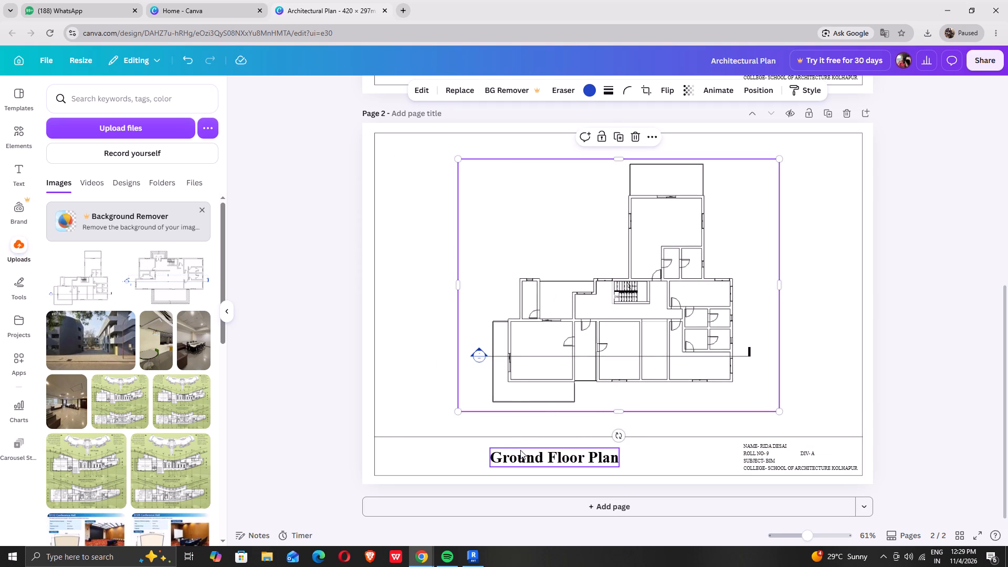
Change the page 2 title to "First Floor Plan".
double_click(521, 455)
double_click(521, 458)
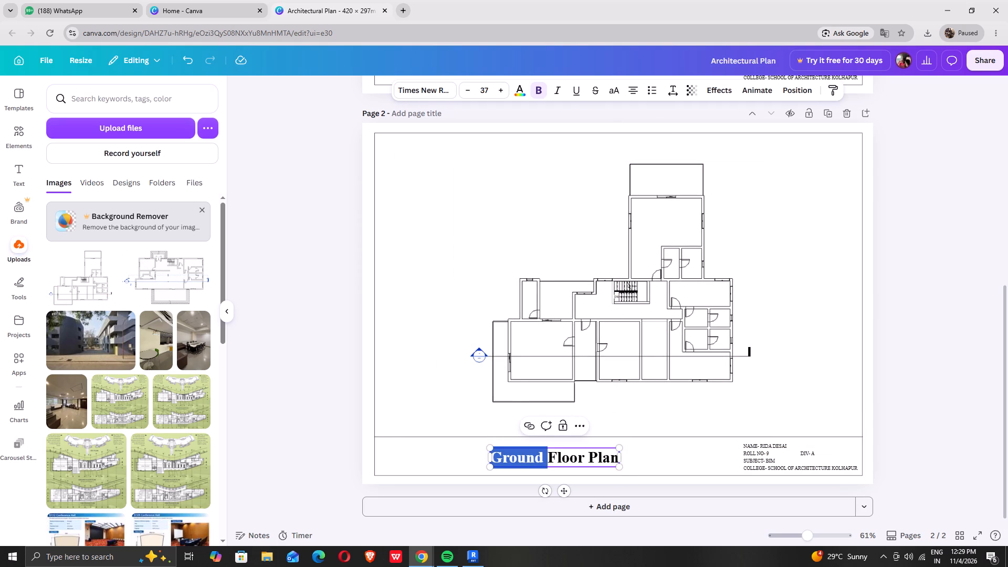
text(fi)
key(r)
text(st)
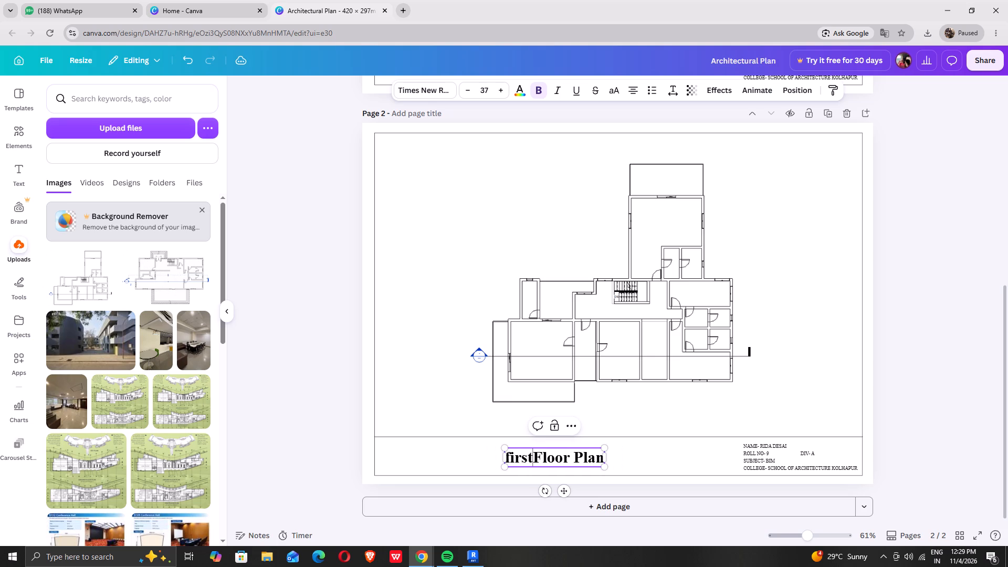
key(BackSpace)
key(BackSpace)
key(BackSpace)
key(BackSpace)
key(BackSpace)
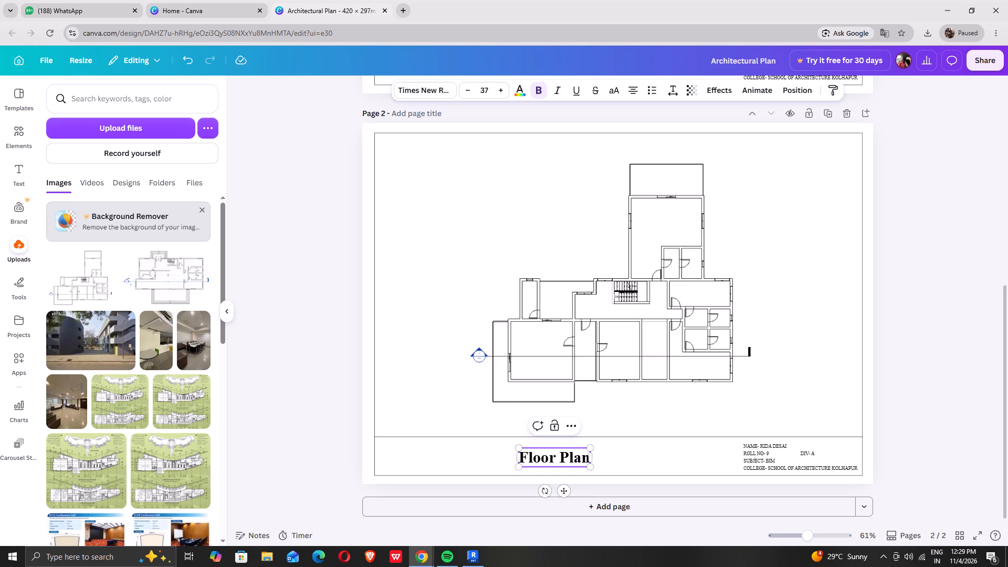
text(irst)
key(space)
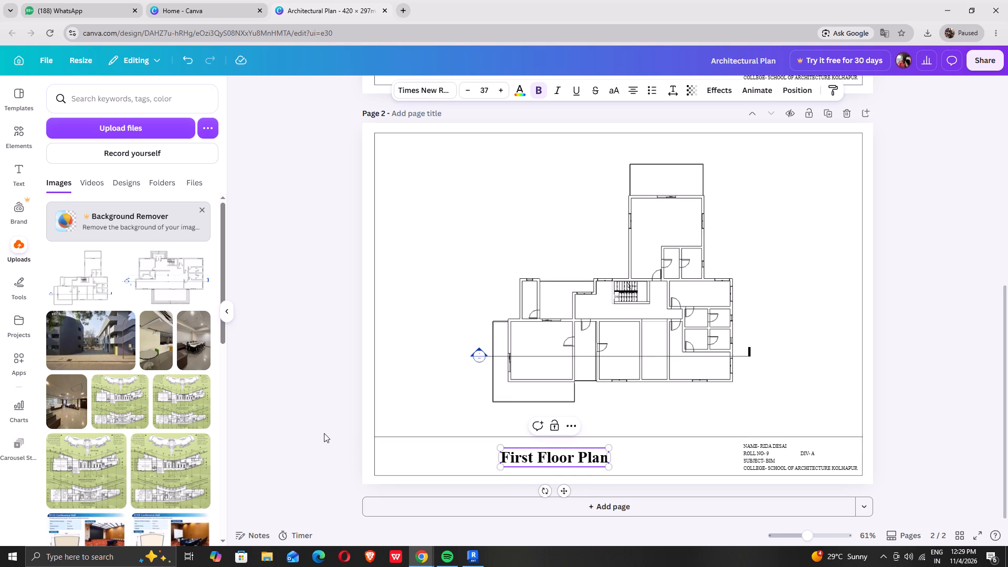
click(324, 433)
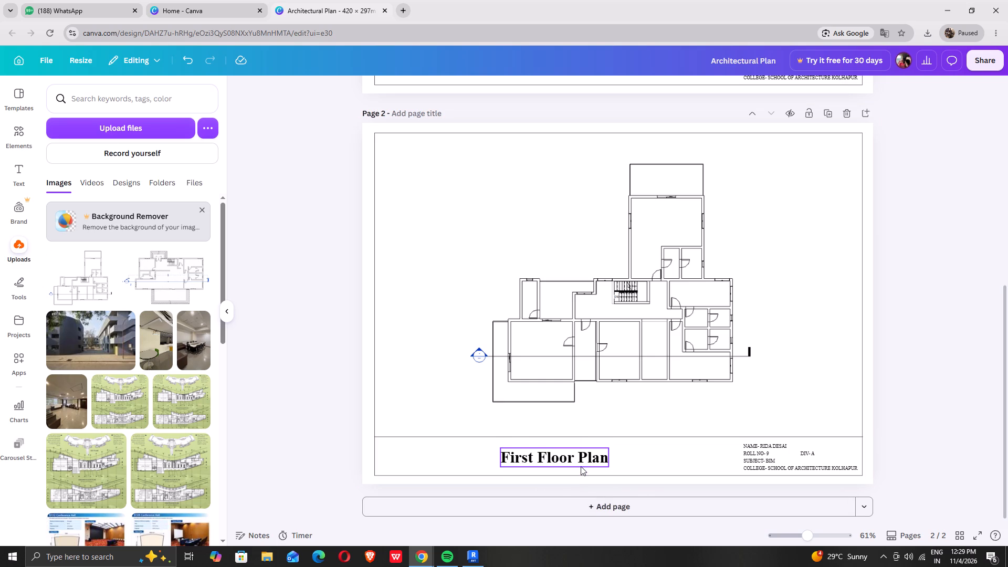
Move the "First Floor Plan" title slightly towards the details block within the title strip.
drag(571, 458, 583, 459)
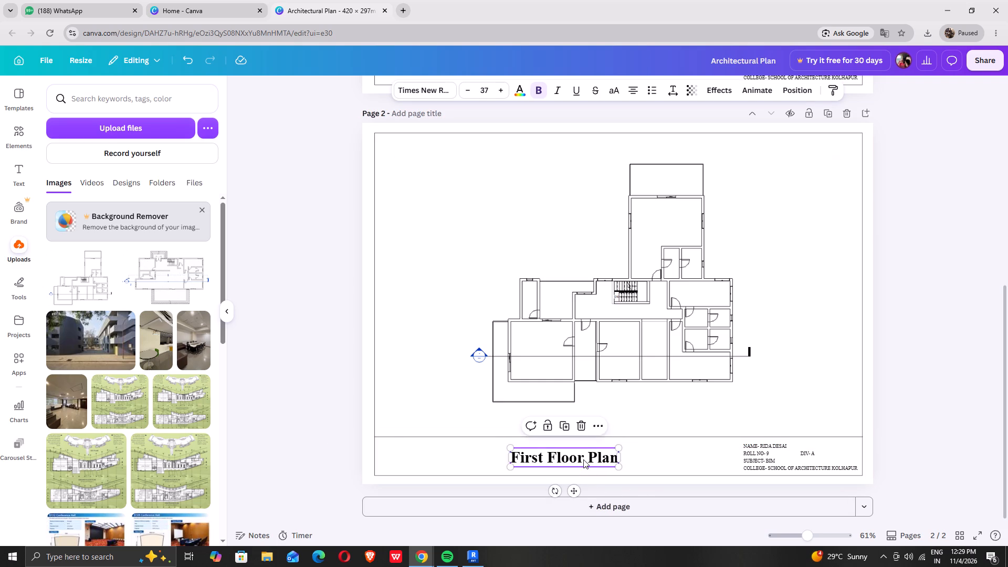
Duplicate the First Floor Plan page to make page 3.
click(833, 116)
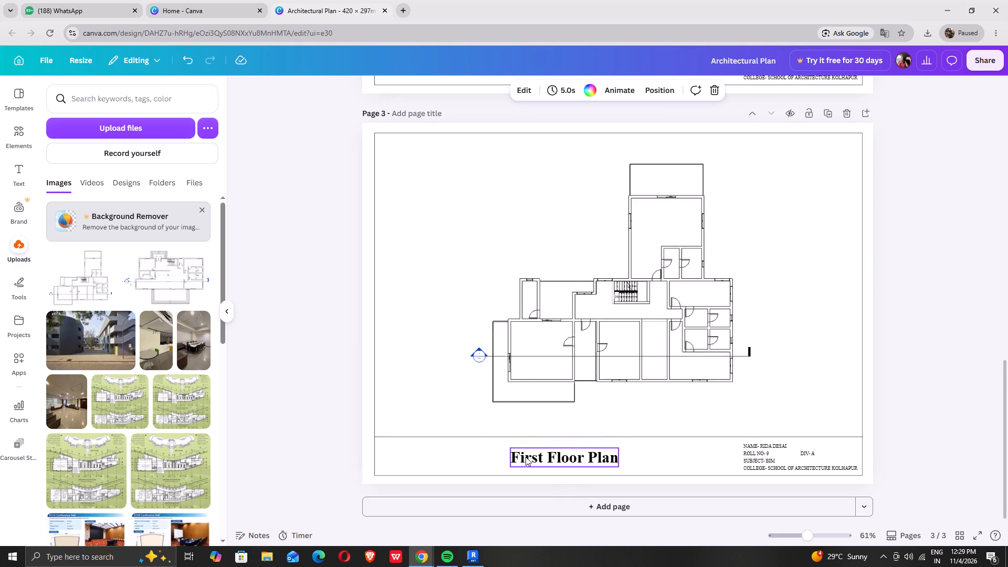
Change the page 3 title to "Section".
double_click(526, 457)
text(section)
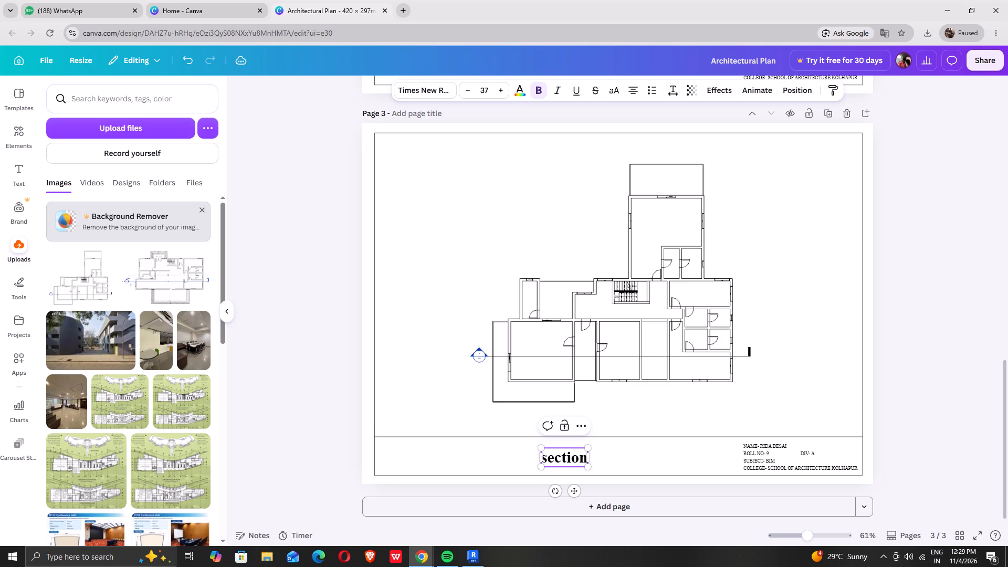
key(BackSpace)
key(BackSpace)
key(BackSpace)
key(BackSpace)
key(BackSpace)
key(BackSpace)
key(BackSpace)
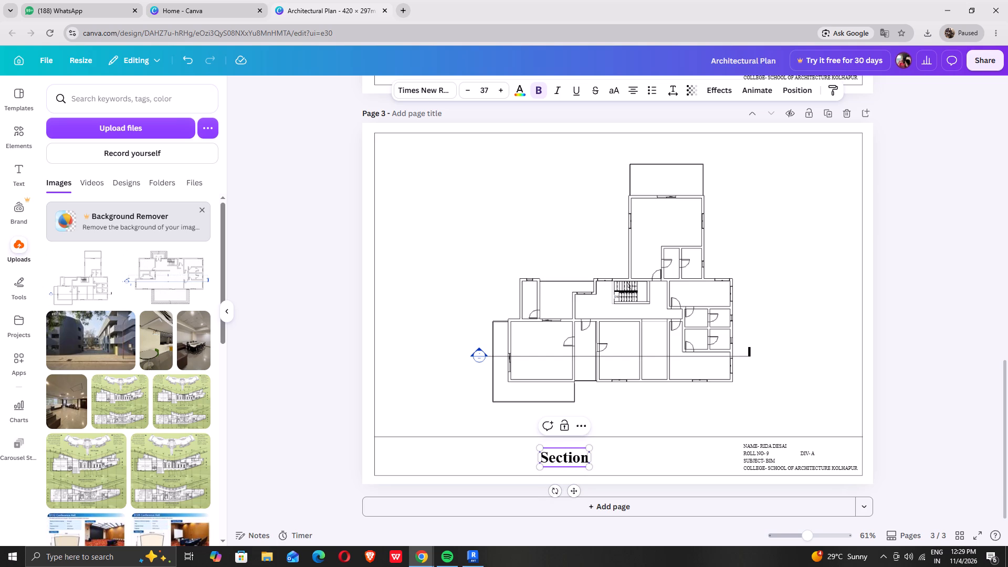
Delete the copied first floor plan image from page 3.
click(539, 204)
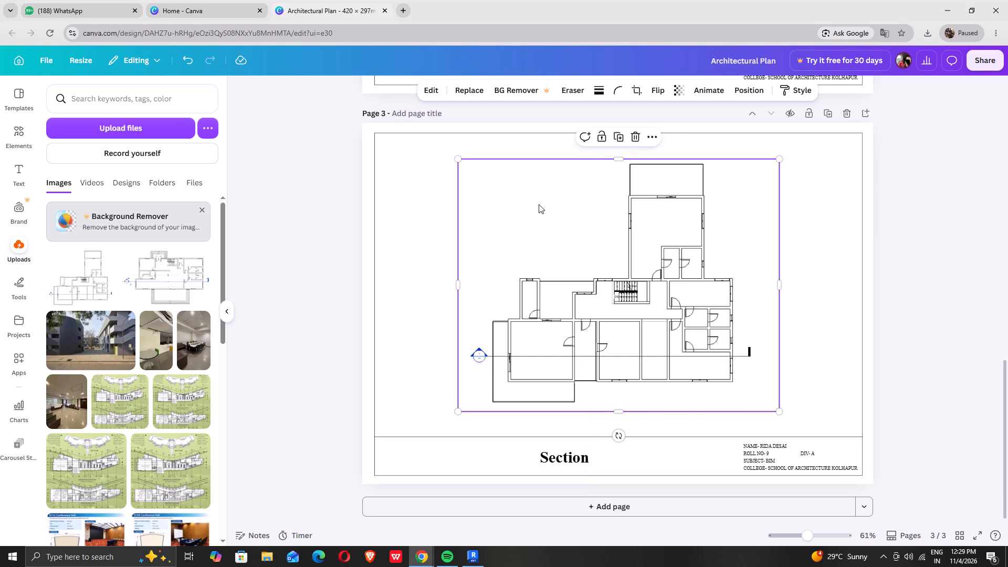
key(Delete)
Upload the "sec 2" image from the Downloads folder.
click(88, 127)
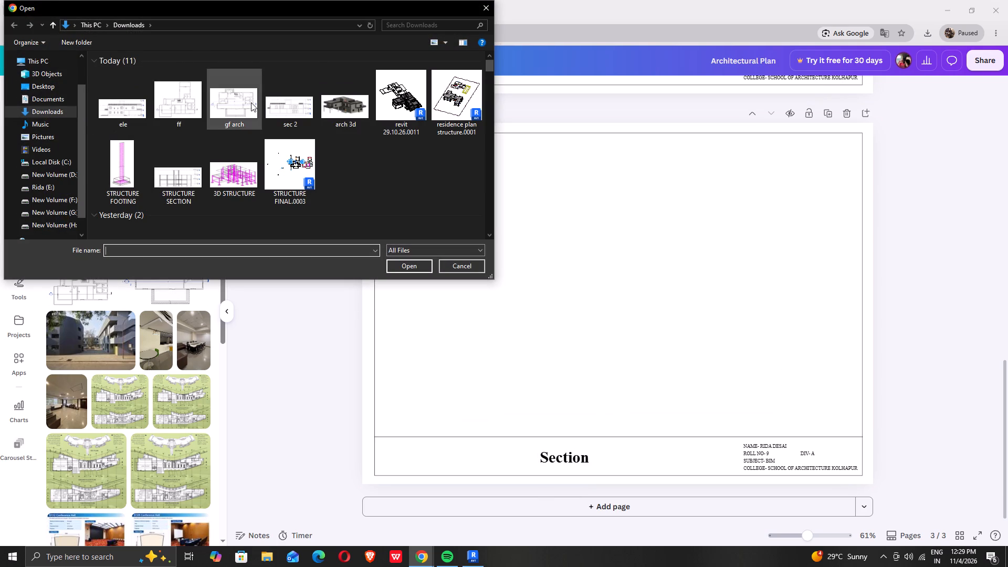
click(299, 105)
click(405, 265)
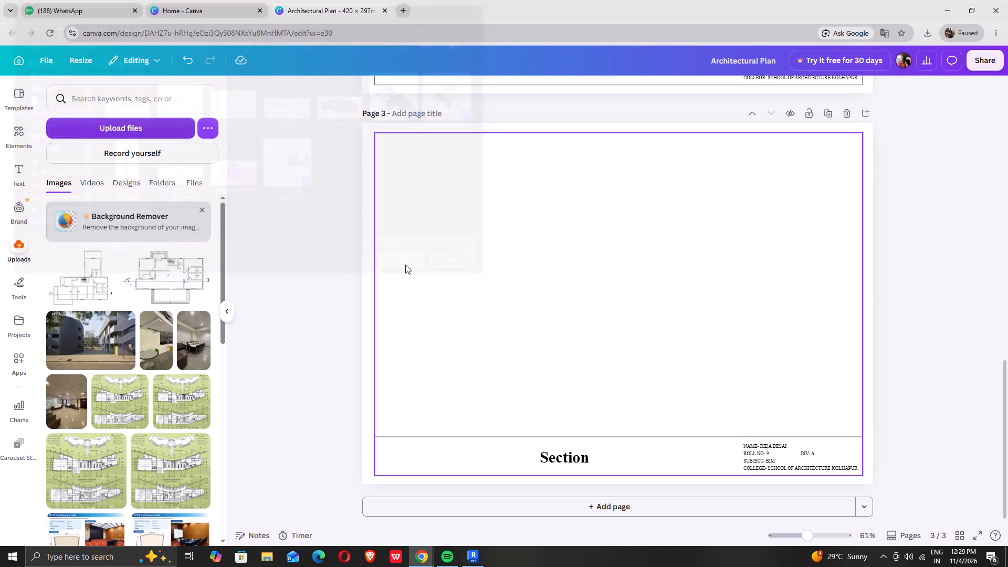
Place the "sec 2" section drawing on page 3, horizontally centred in the upper half of the drawing area.
click(105, 287)
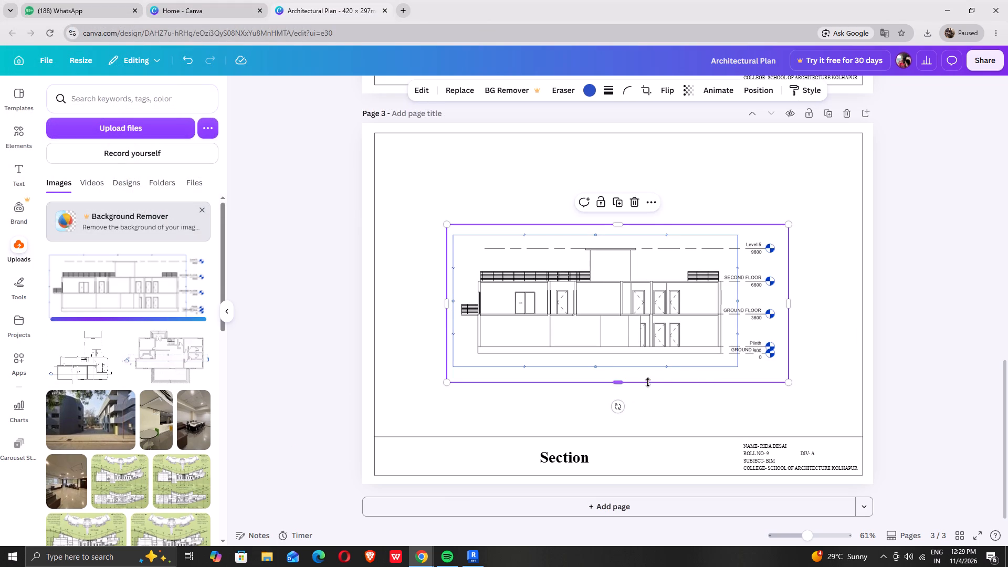
drag(620, 330, 616, 250)
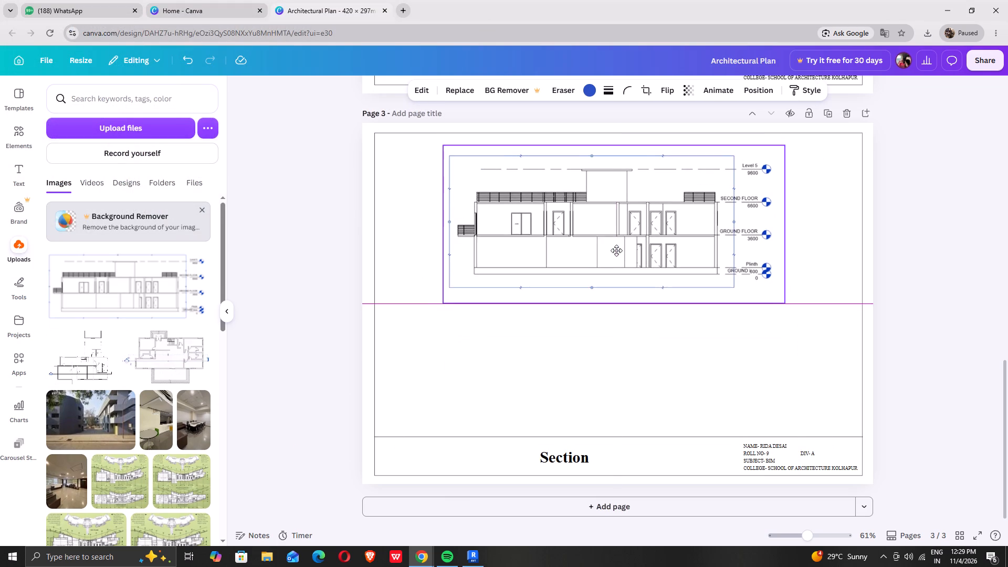
drag(616, 250, 618, 247)
click(986, 316)
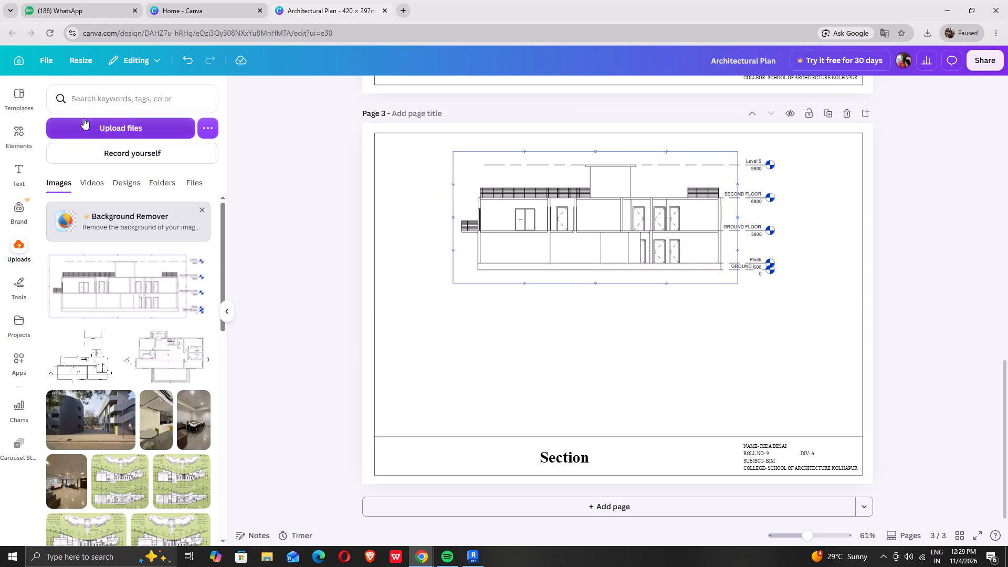
Upload the "ele" image from the Downloads folder.
click(90, 131)
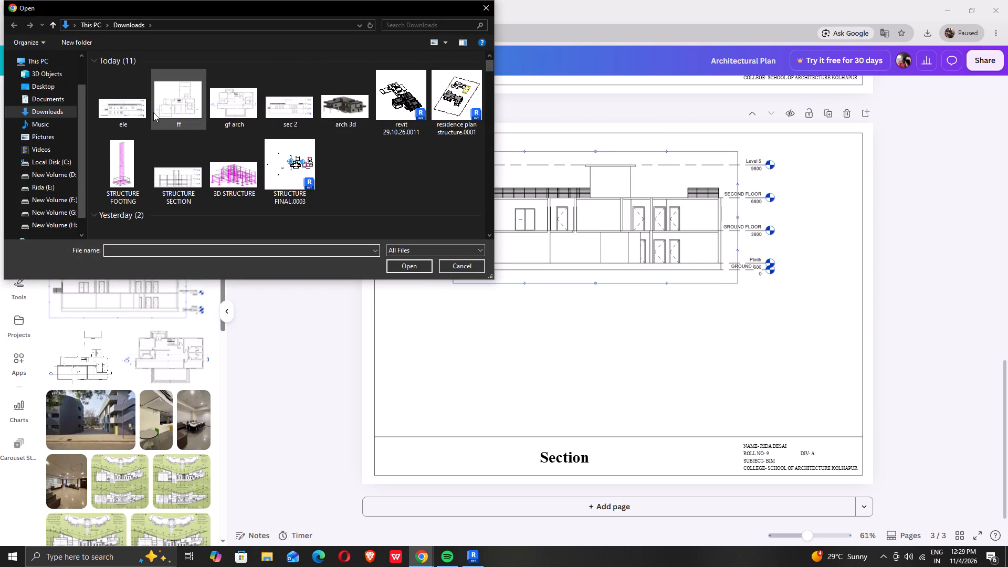
click(117, 104)
click(417, 269)
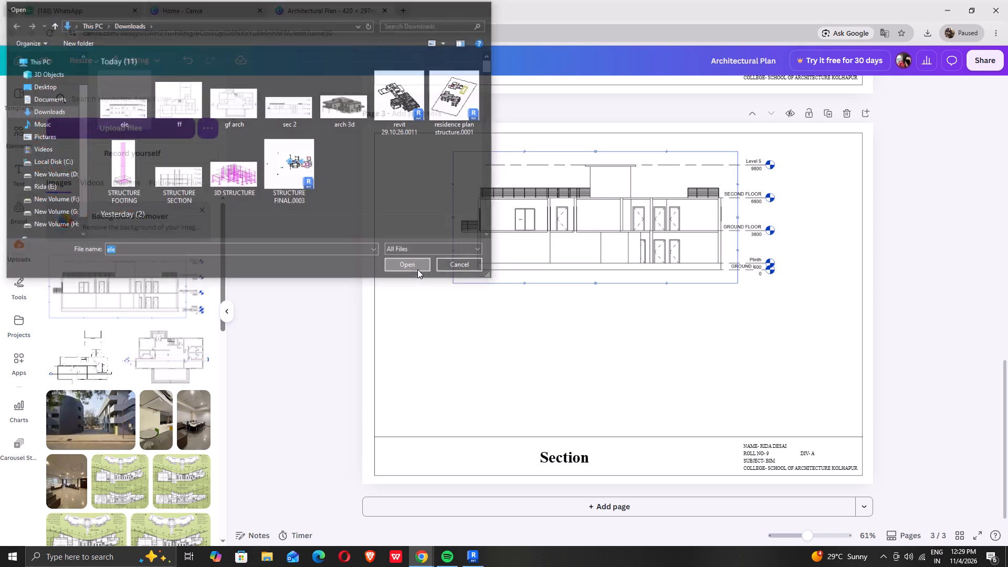
Place the "ele" elevation on page 3 just below the section and above the title strip, roughly aligning the two buildings.
click(149, 277)
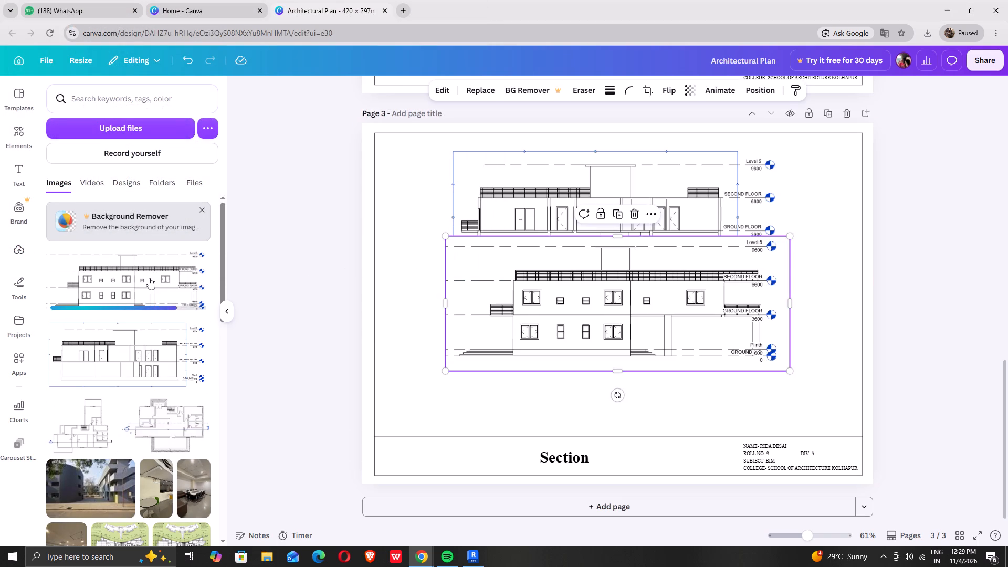
drag(634, 327, 633, 379)
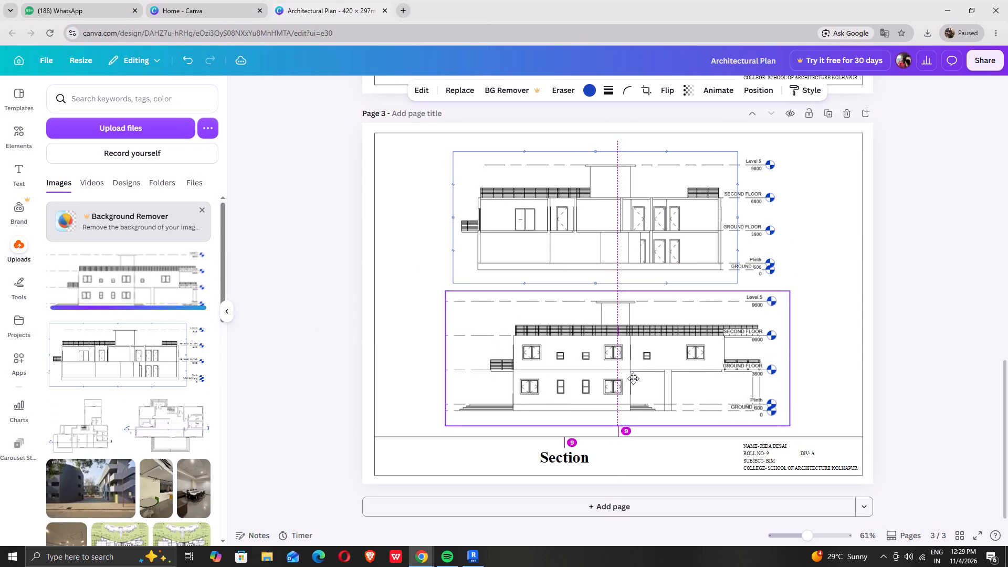
drag(633, 379, 623, 381)
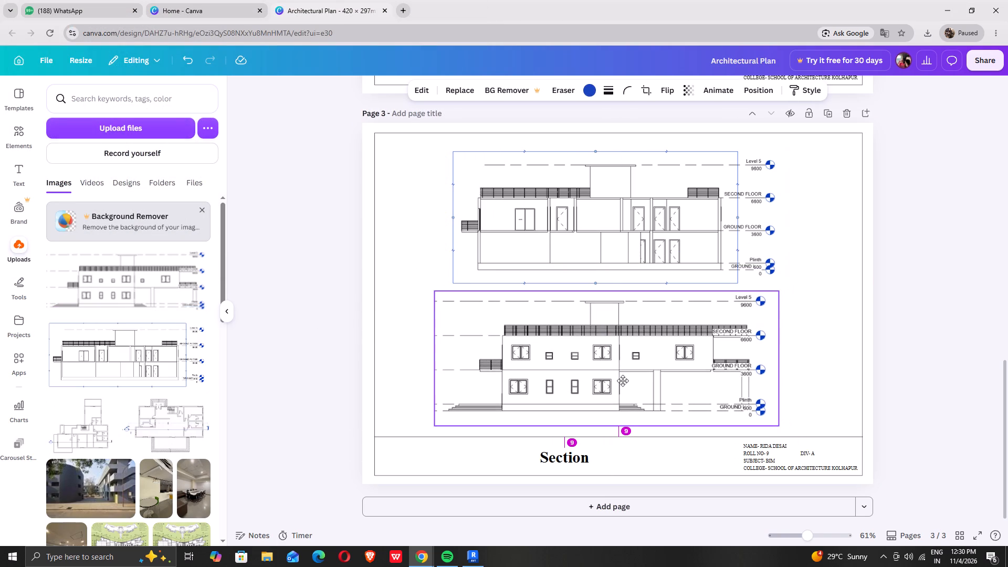
drag(623, 381, 622, 381)
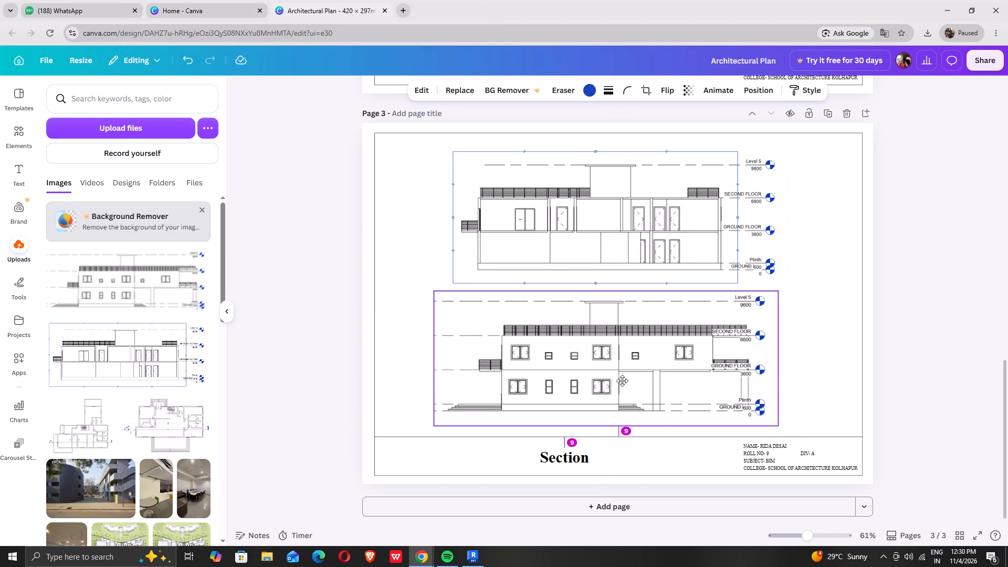
drag(622, 381, 624, 381)
click(305, 365)
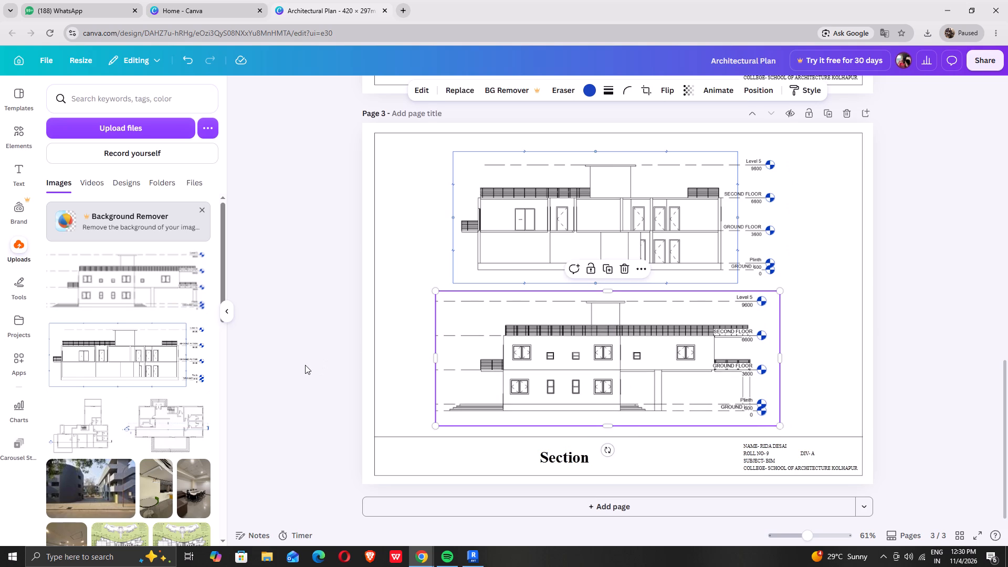
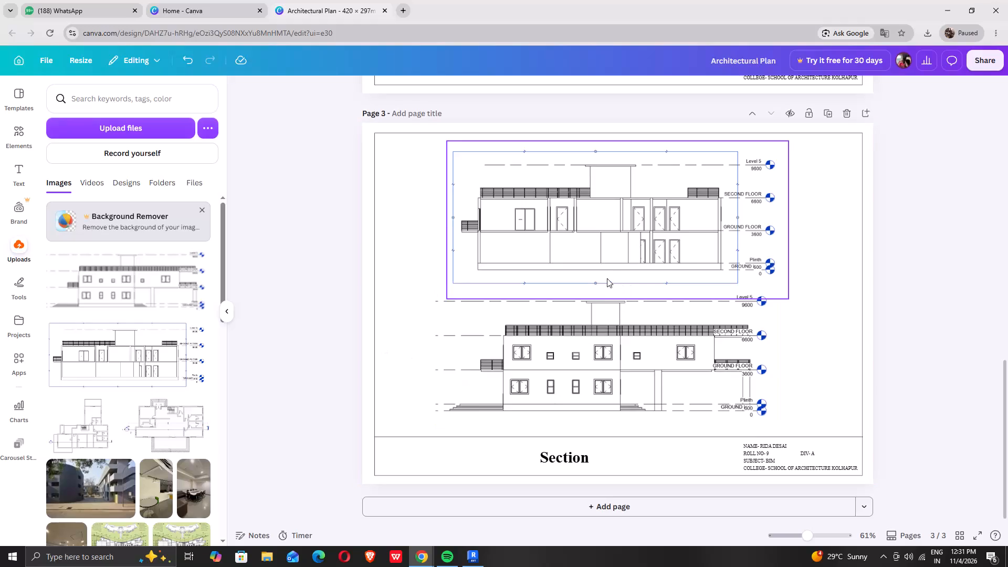
Scale down the section and elevation drawings on page 3 slightly and reposition them, leaving room for a caption beneath each.
click(603, 369)
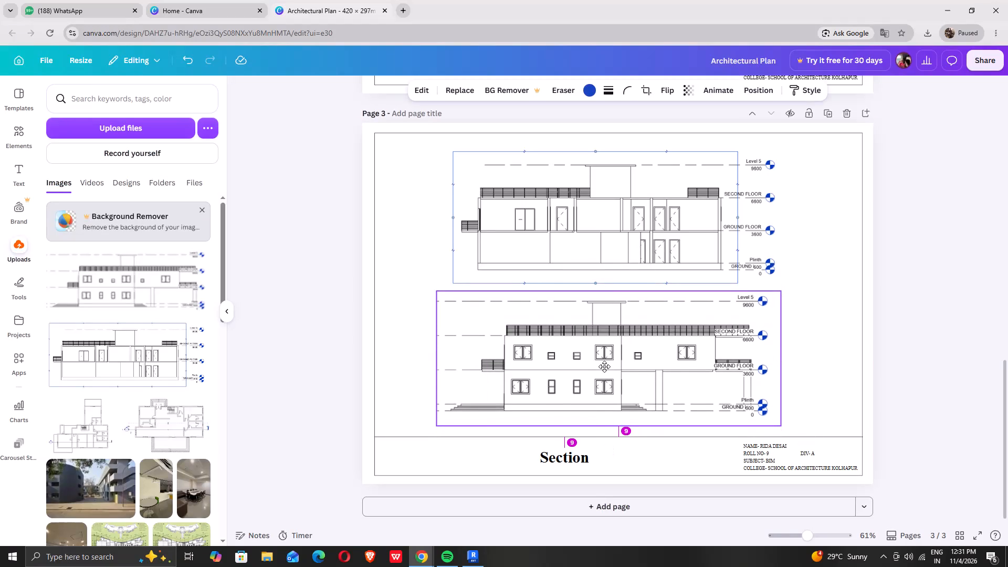
click(603, 242)
drag(603, 241, 603, 237)
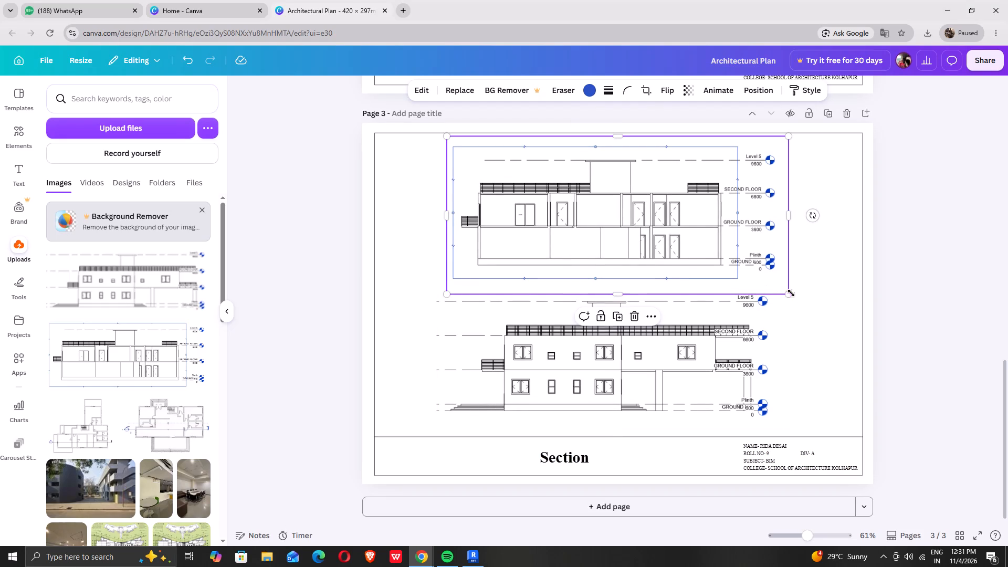
drag(791, 293, 772, 275)
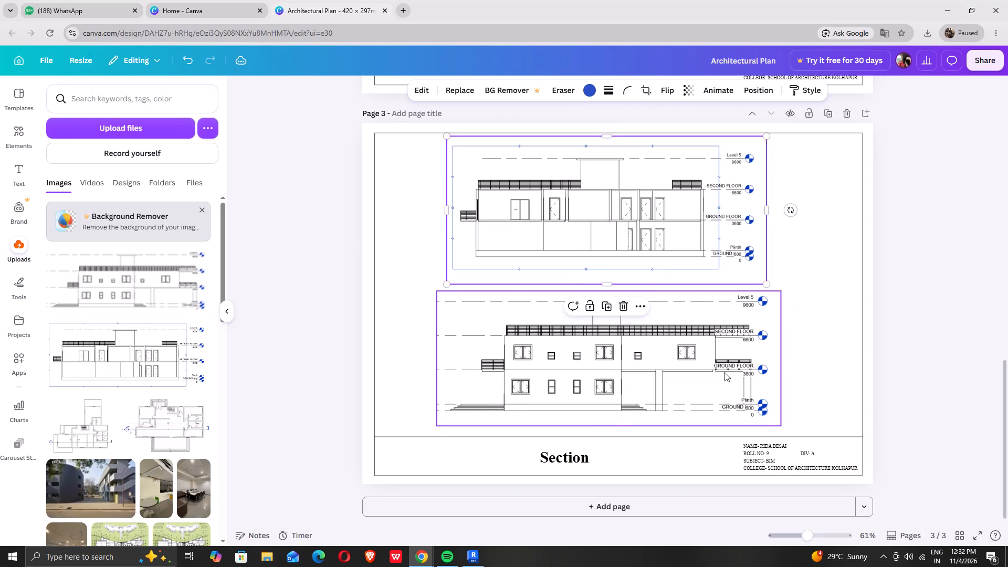
click(724, 372)
drag(783, 426, 764, 407)
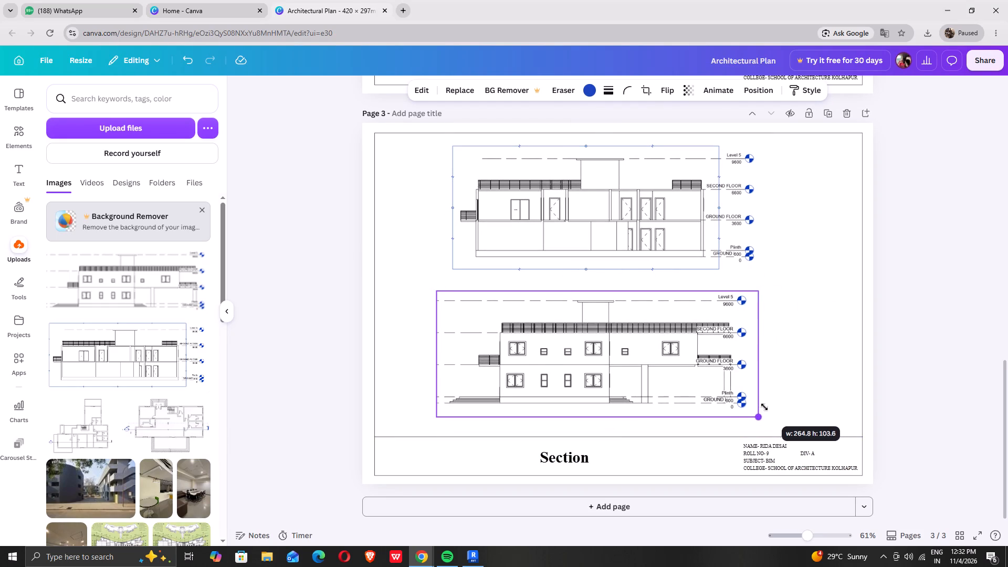
drag(764, 407, 760, 402)
click(594, 373)
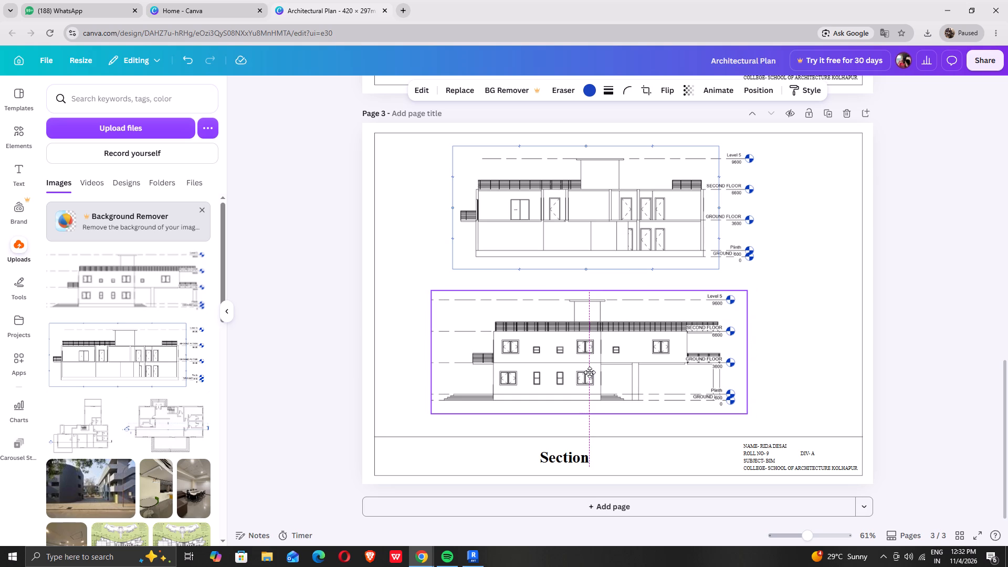
Make the "Section" title on page 3 non-bold at font size 20 and place it as a caption beneath the section drawing.
click(566, 456)
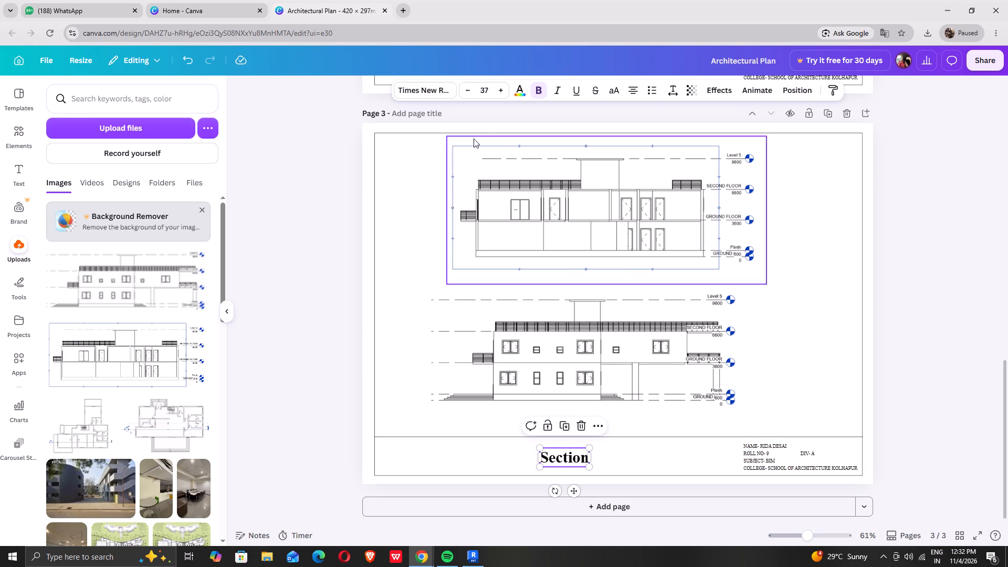
click(545, 94)
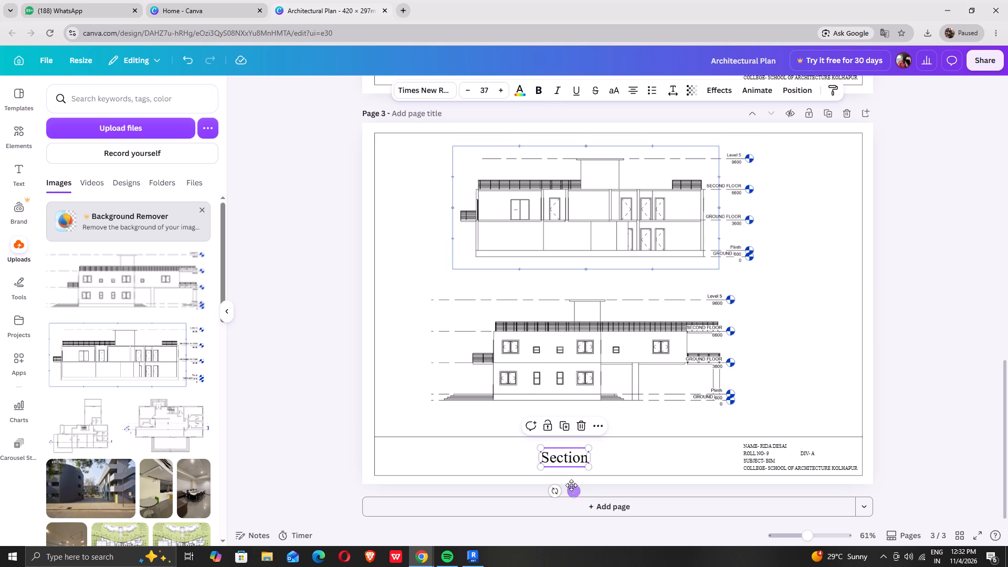
click(568, 456)
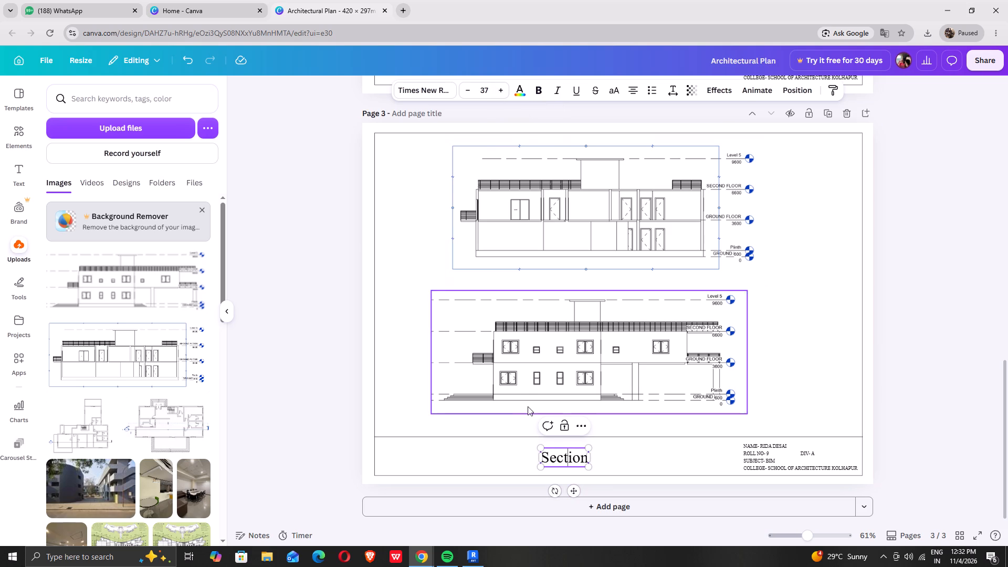
triple_click(565, 459)
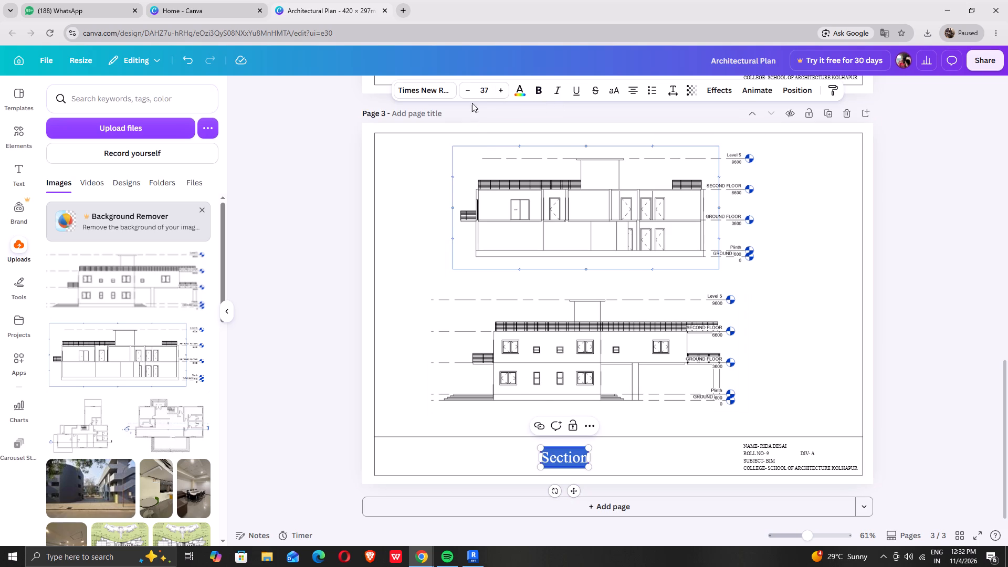
click(468, 90)
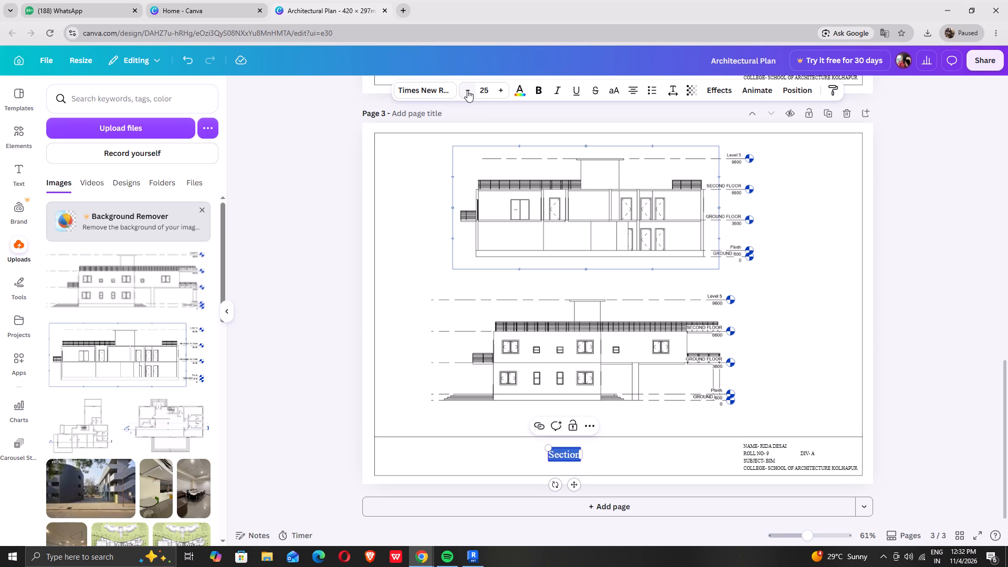
triple_click(467, 90)
double_click(467, 90)
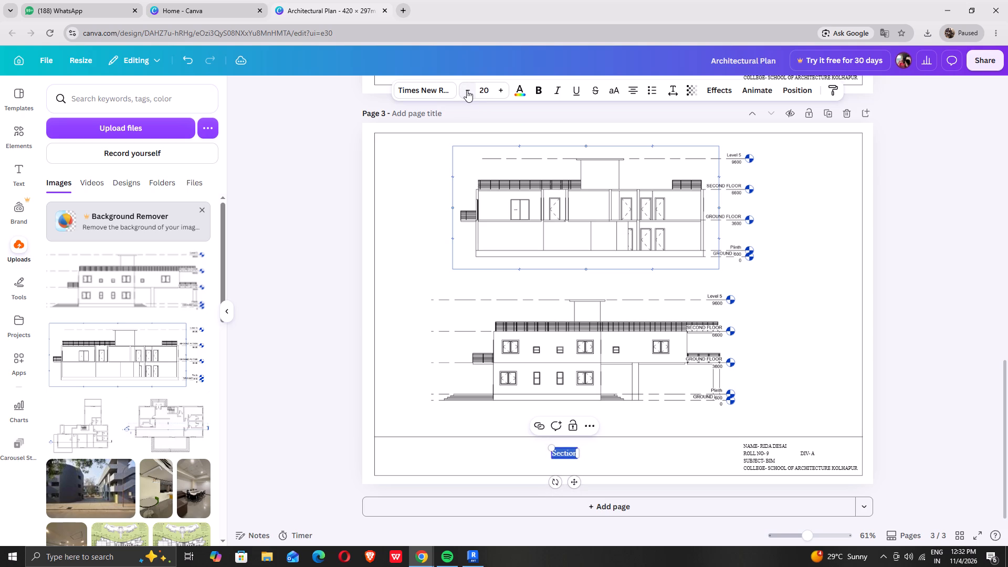
drag(570, 484, 594, 308)
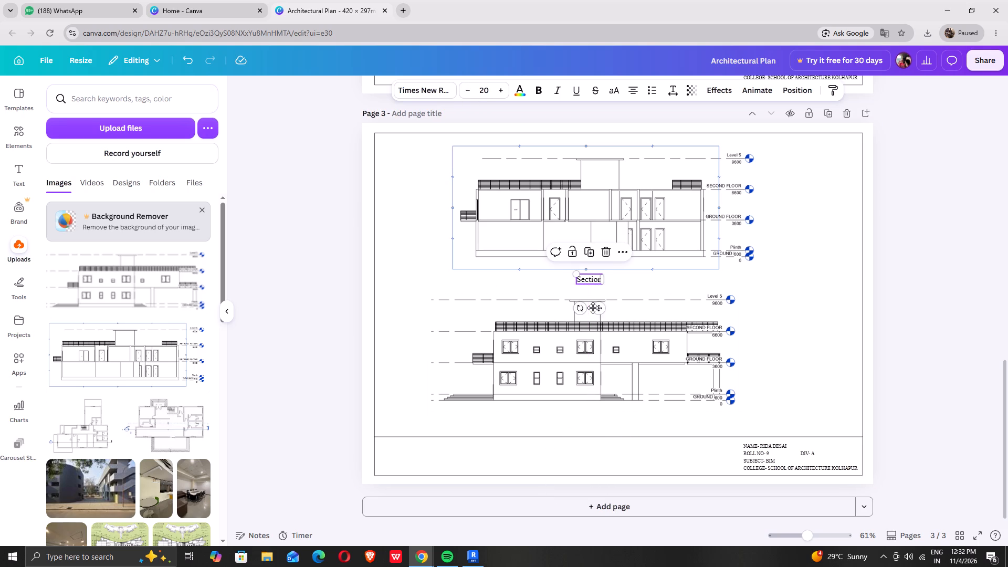
Duplicate the "Section" caption, place the copy beneath the elevation drawing, and change its text to "Elevation".
click(590, 252)
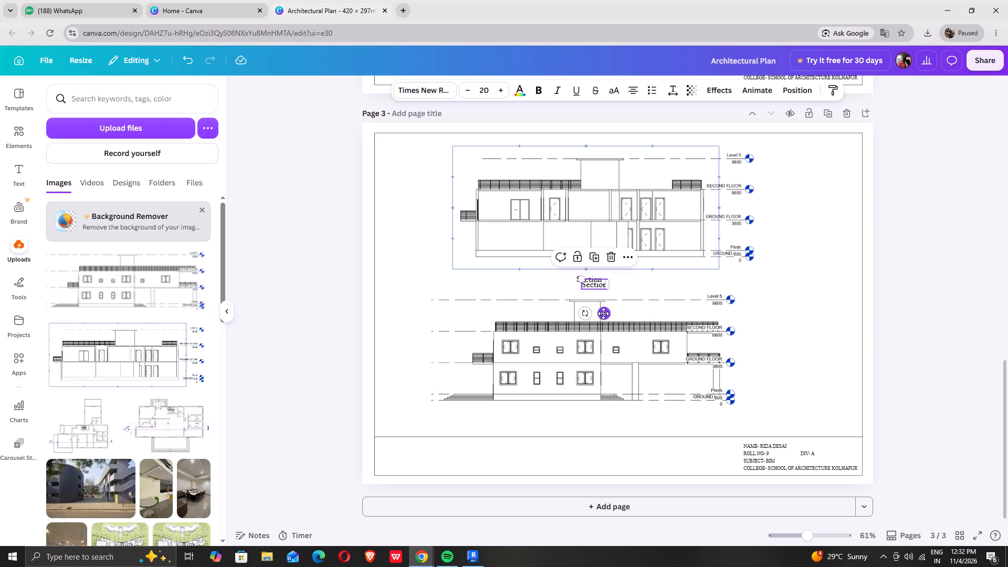
drag(603, 313, 596, 444)
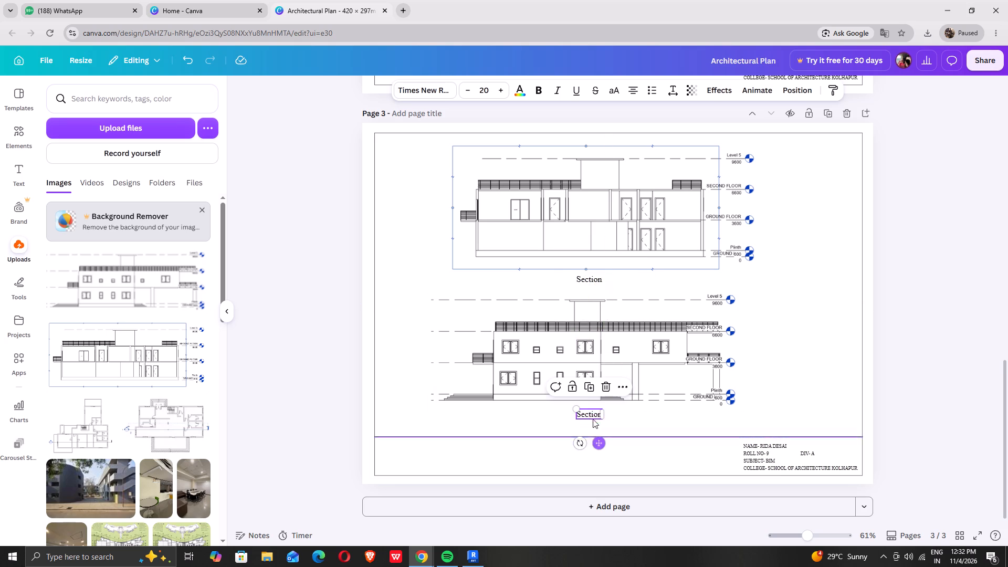
click(587, 412)
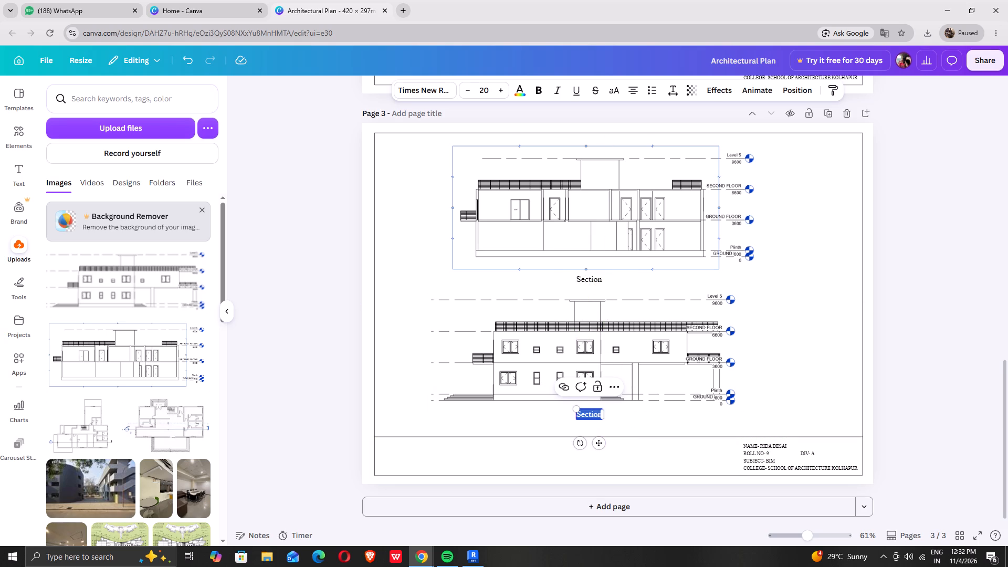
text(le)
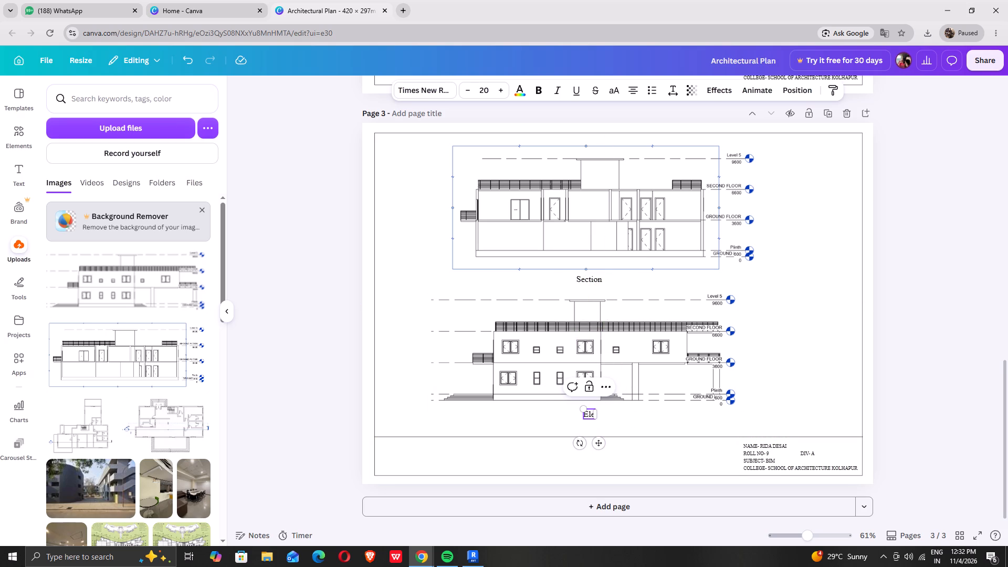
text(vation)
click(293, 427)
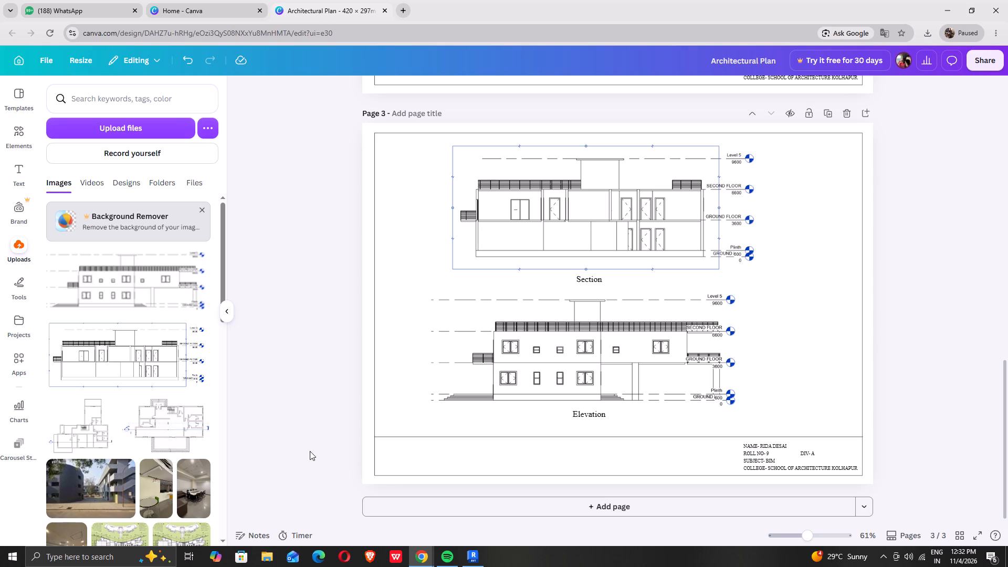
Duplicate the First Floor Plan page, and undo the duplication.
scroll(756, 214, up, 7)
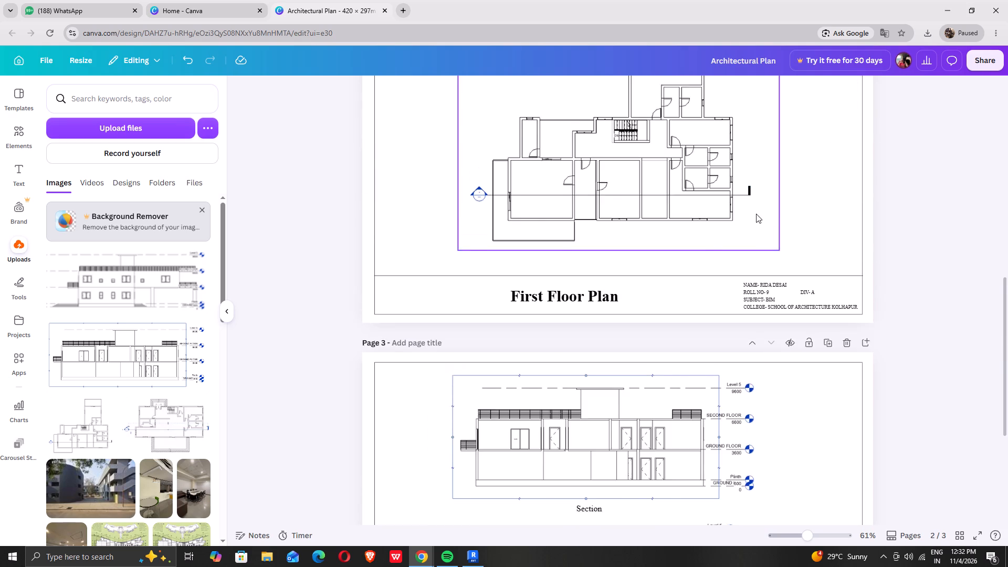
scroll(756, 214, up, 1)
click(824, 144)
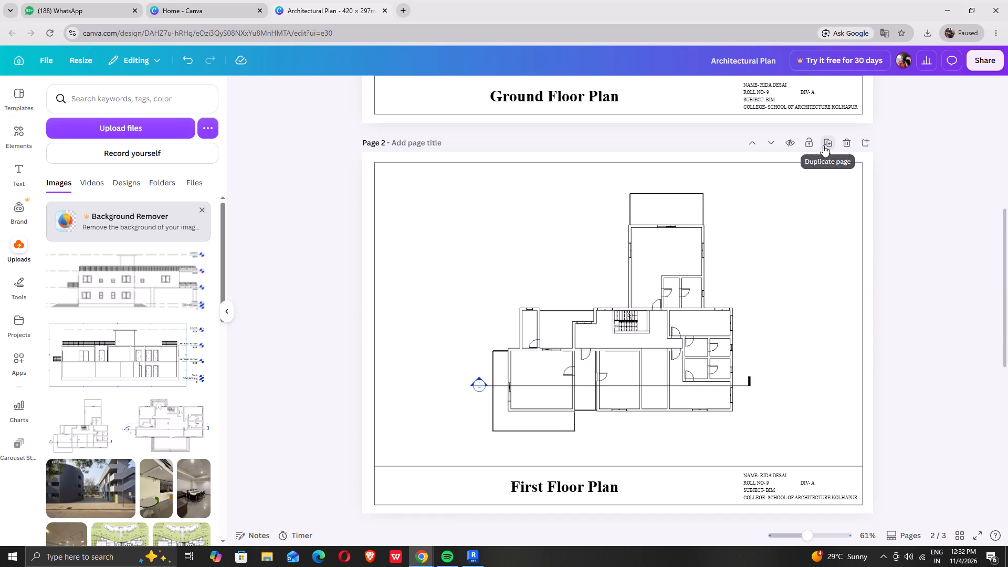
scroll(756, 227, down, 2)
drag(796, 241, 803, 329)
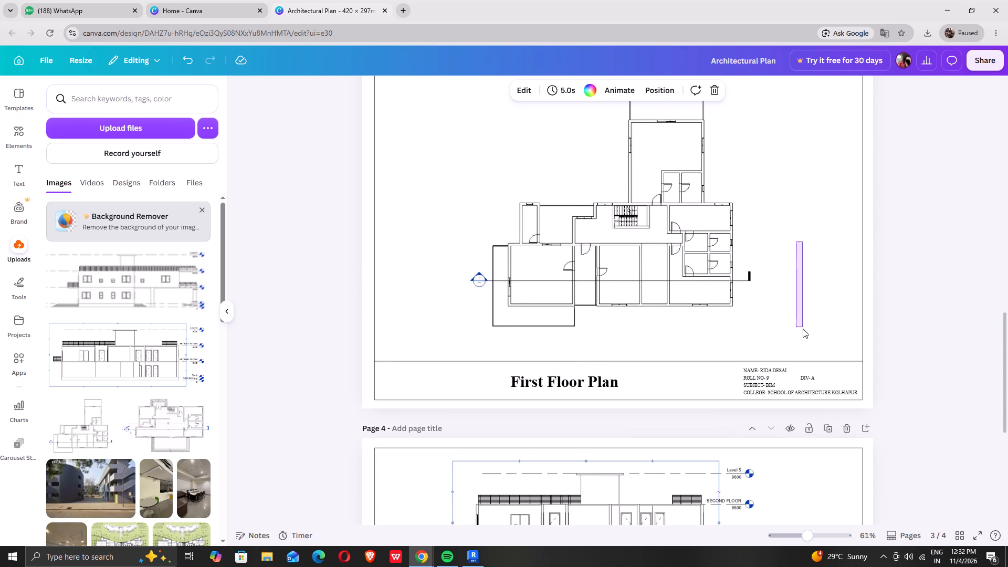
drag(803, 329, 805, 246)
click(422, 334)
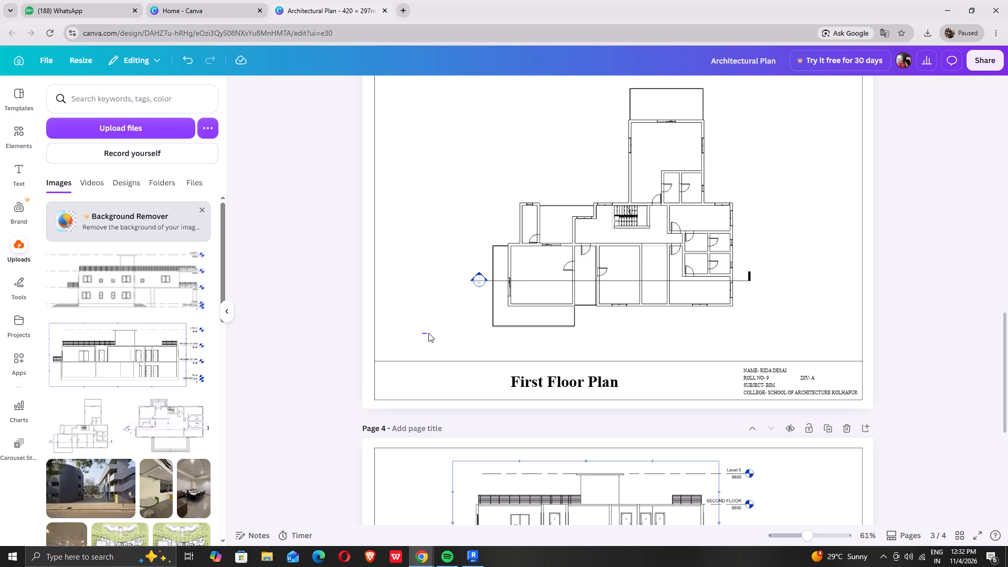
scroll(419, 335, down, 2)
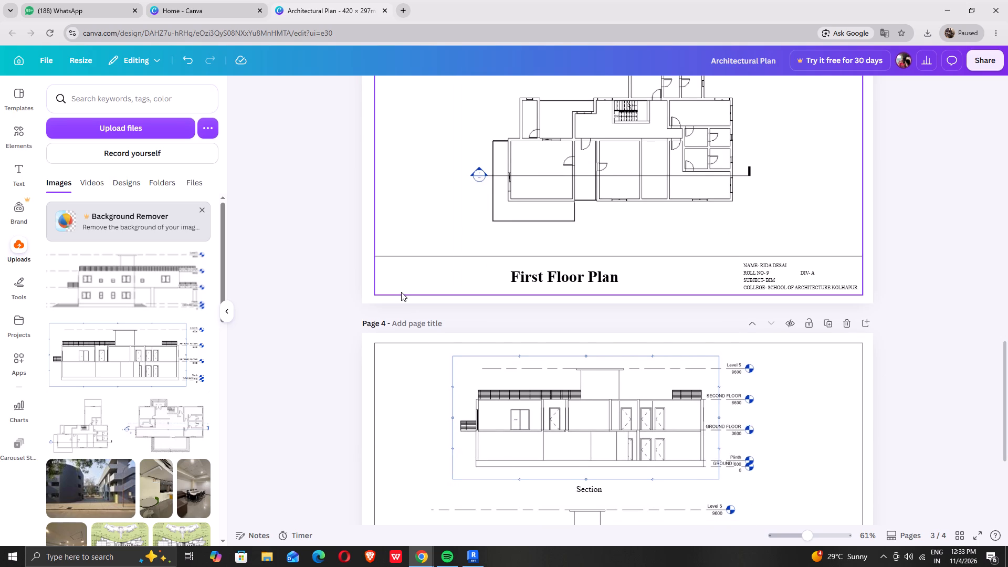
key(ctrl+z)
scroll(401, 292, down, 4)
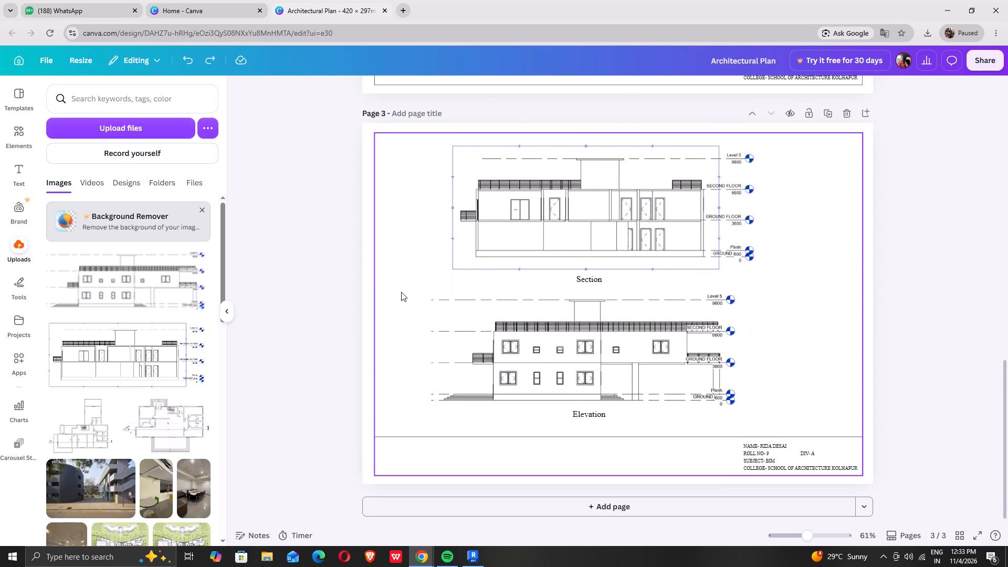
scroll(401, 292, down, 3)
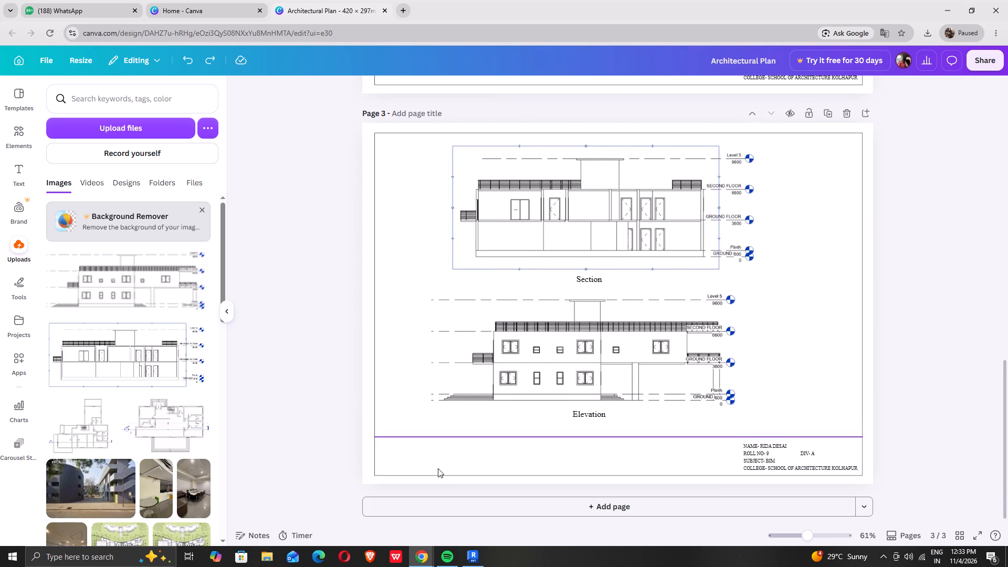
Duplicate the First Floor Plan page and delete the plan drawing from the copy, keeping its border and title block.
scroll(543, 226, up, 3)
scroll(486, 206, up, 5)
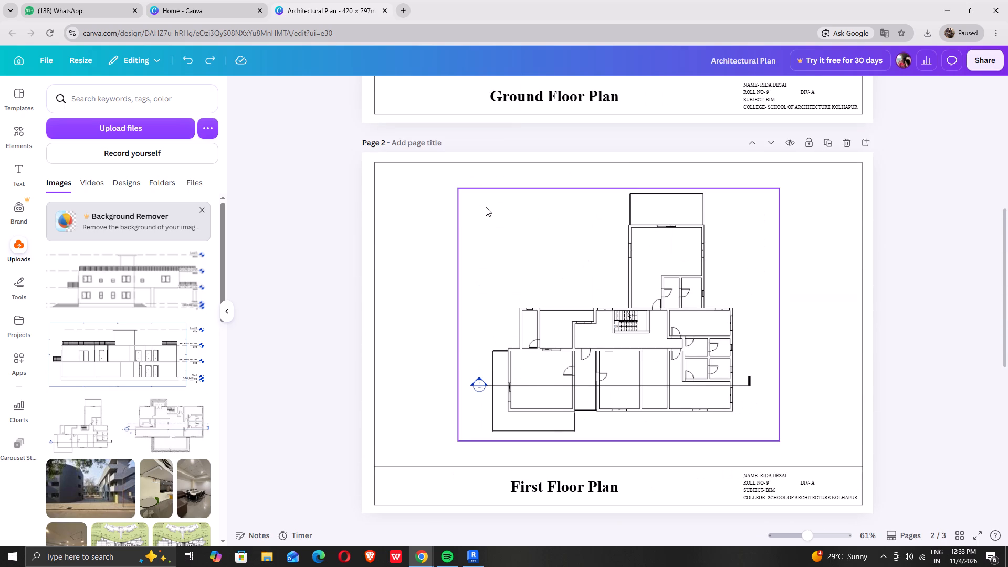
click(829, 142)
scroll(797, 235, down, 2)
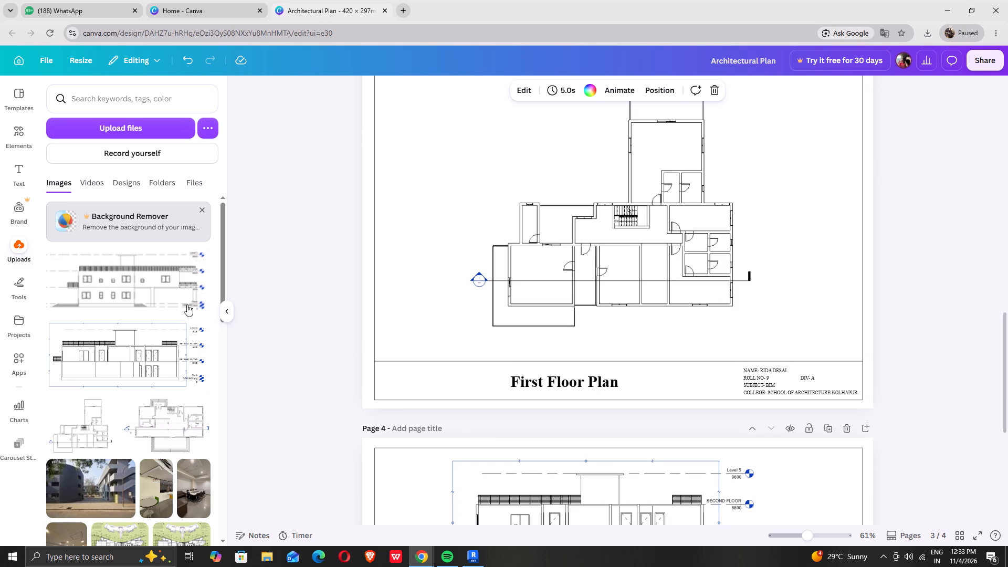
click(613, 309)
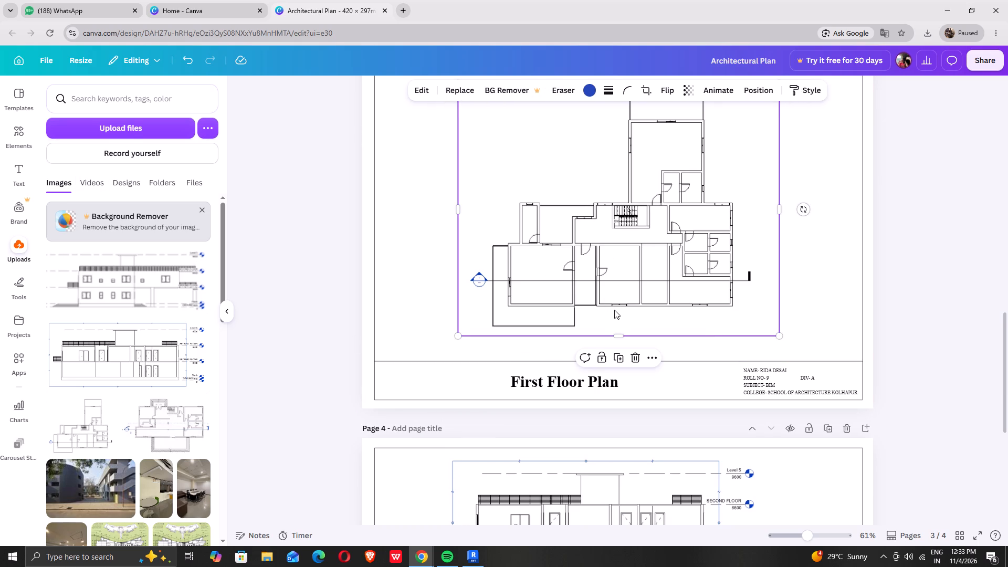
key(Delete)
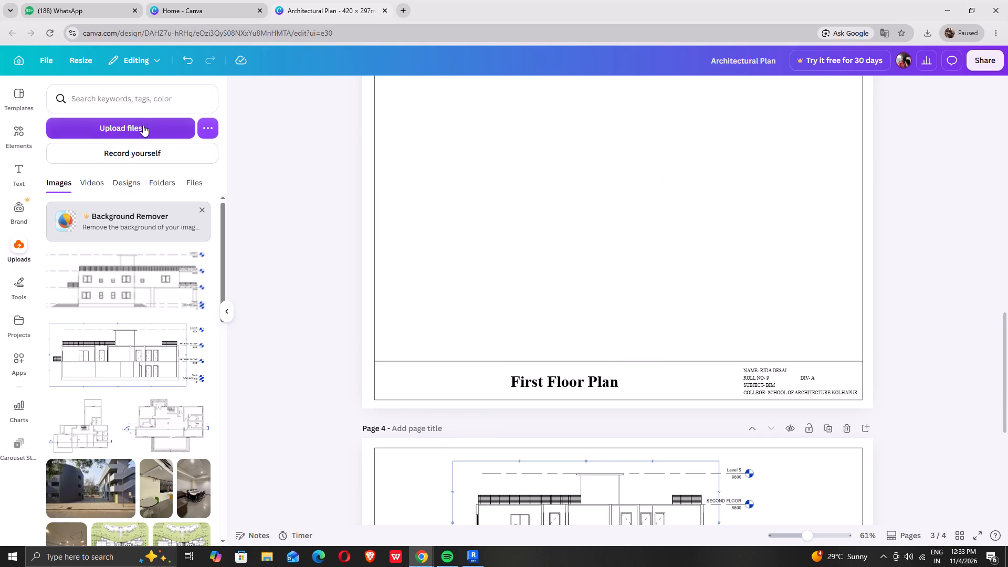
Upload the "arch 3d" image from the Downloads folder.
click(143, 125)
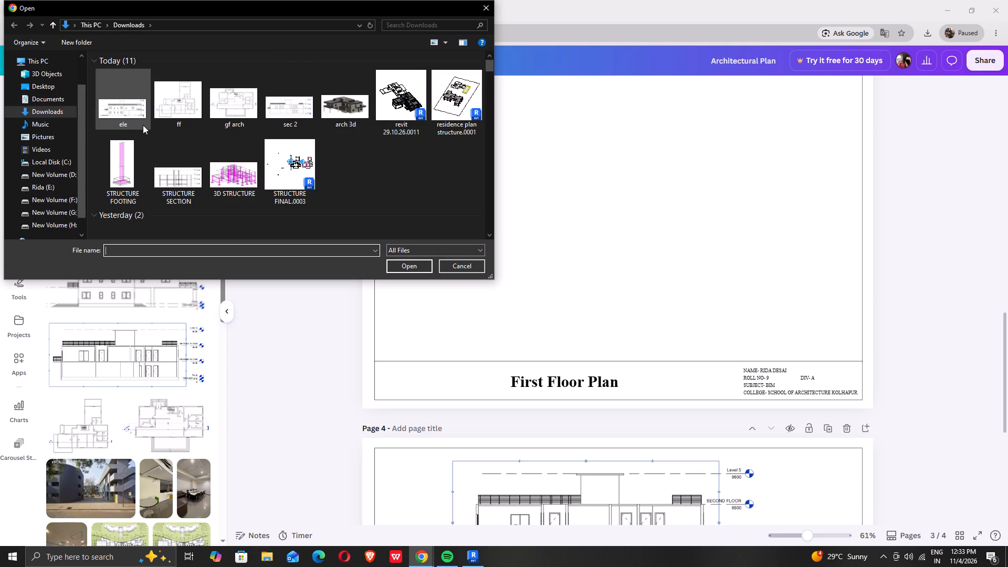
click(340, 100)
click(403, 267)
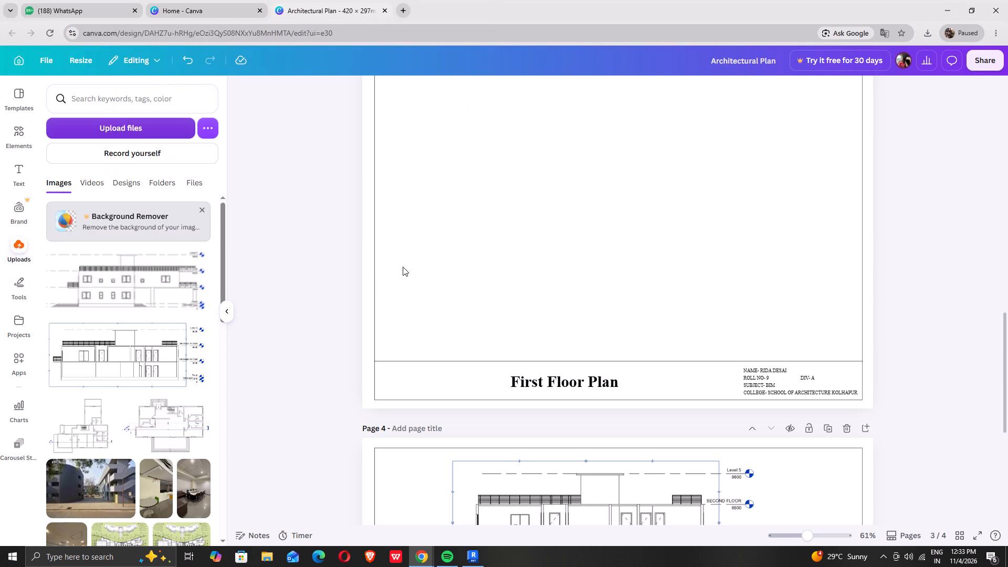
Place the "arch 3d" view on the emptied page 3, enlarge it, and position it roughly centred in the drawing area.
click(92, 294)
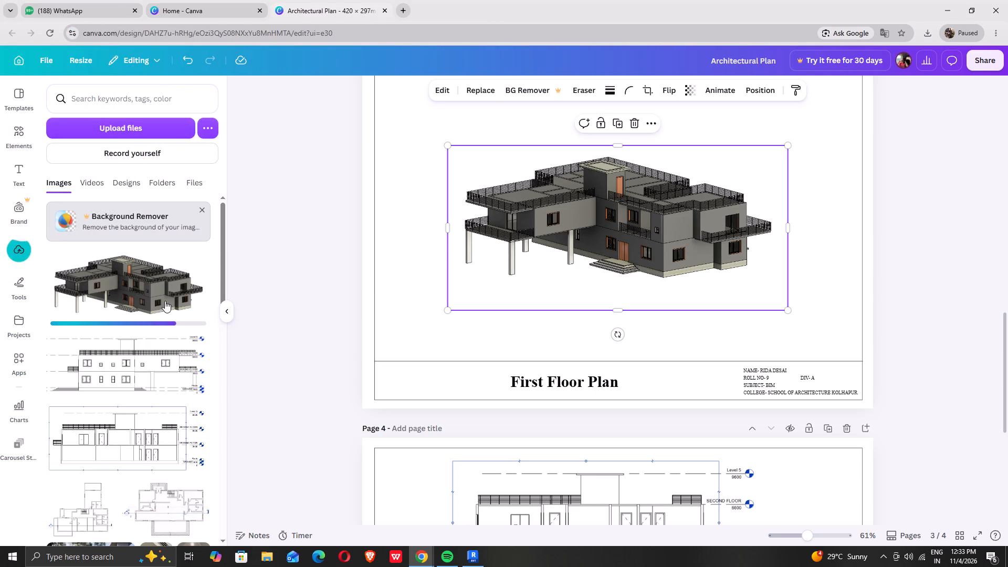
scroll(199, 304, up, 3)
scroll(292, 282, up, 1)
click(293, 280)
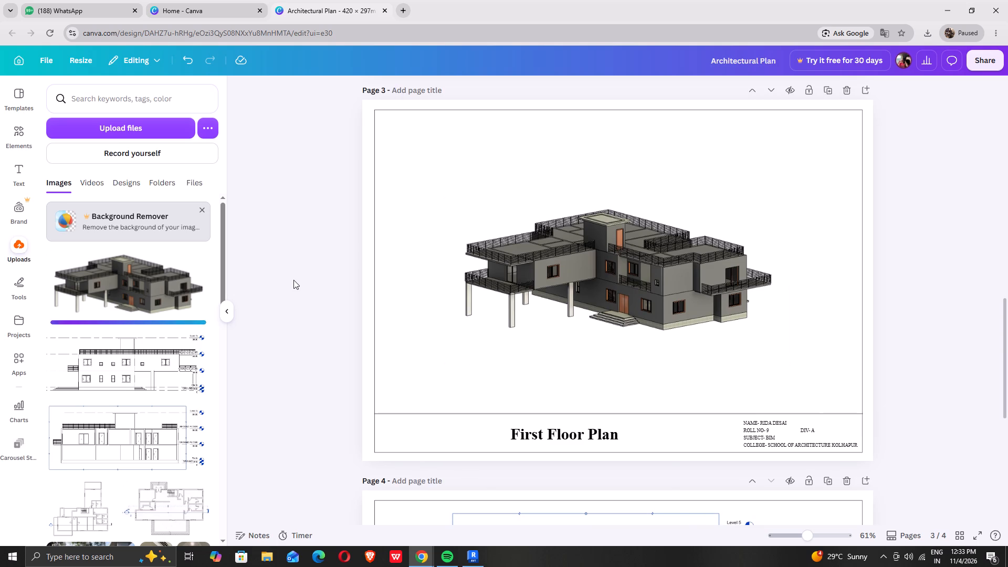
click(650, 293)
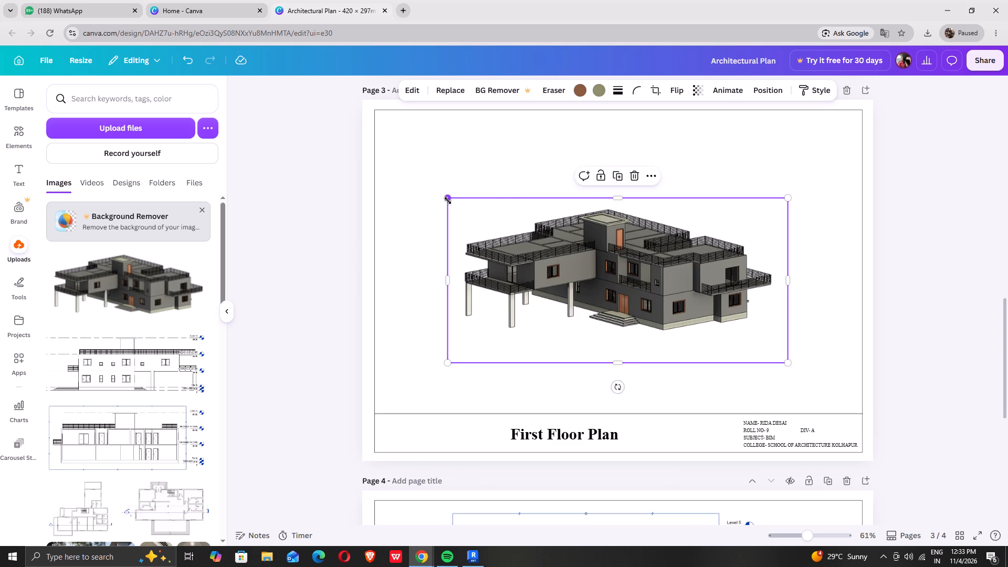
drag(448, 201, 417, 148)
drag(589, 298, 627, 300)
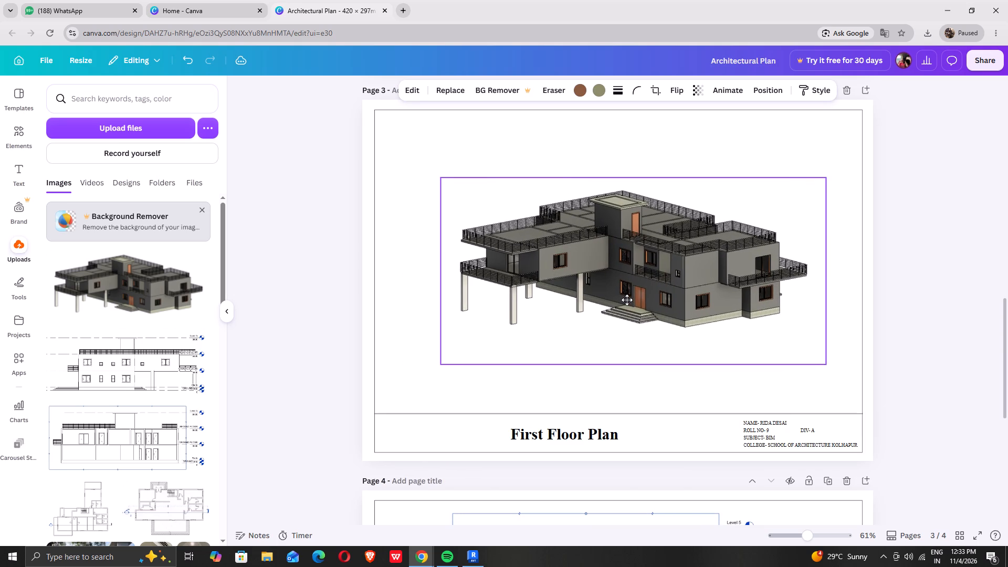
Nudge the 3D view slightly left to finish positioning it in page 3's drawing area.
drag(627, 300, 621, 300)
click(297, 362)
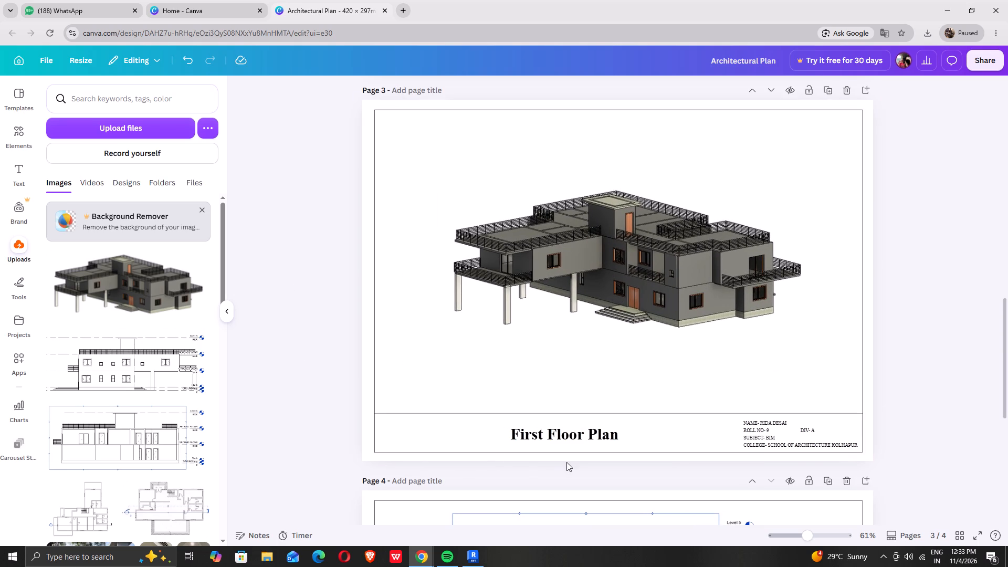
Replace page 3's "First Floor Plan" title with "3D View".
double_click(528, 432)
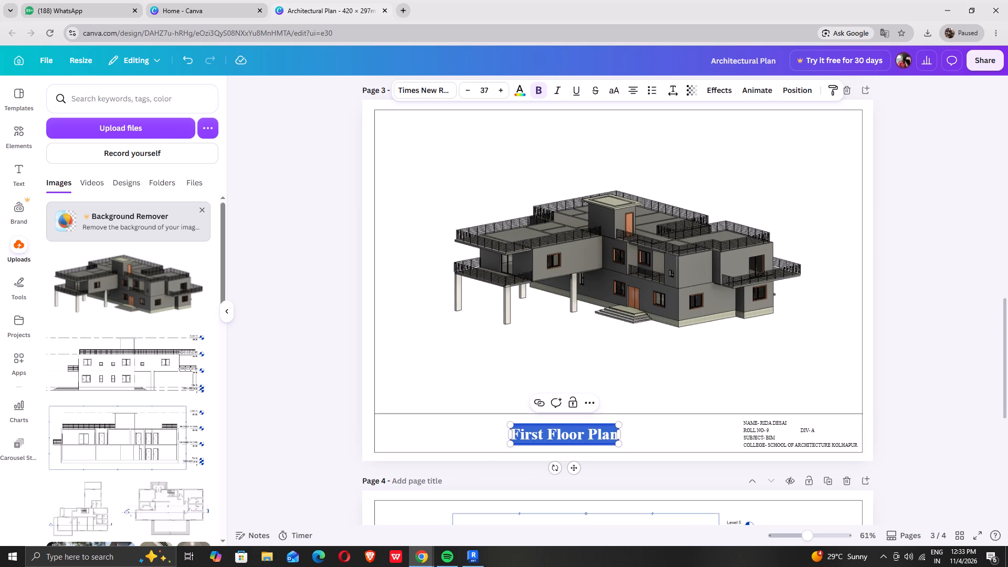
text(3d)
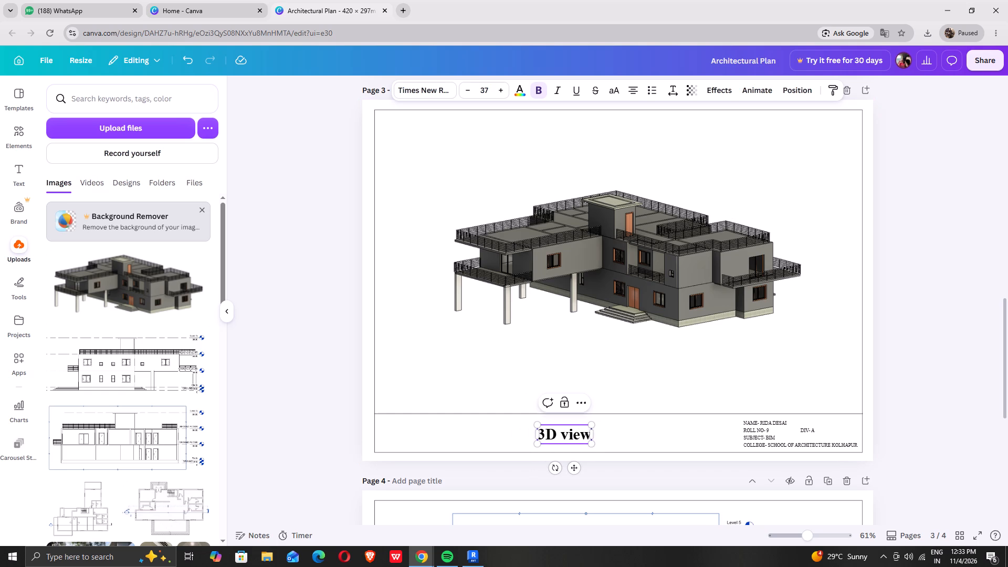
key(BackSpace)
key(BackSpace)
key(BackSpace)
key(BackSpace)
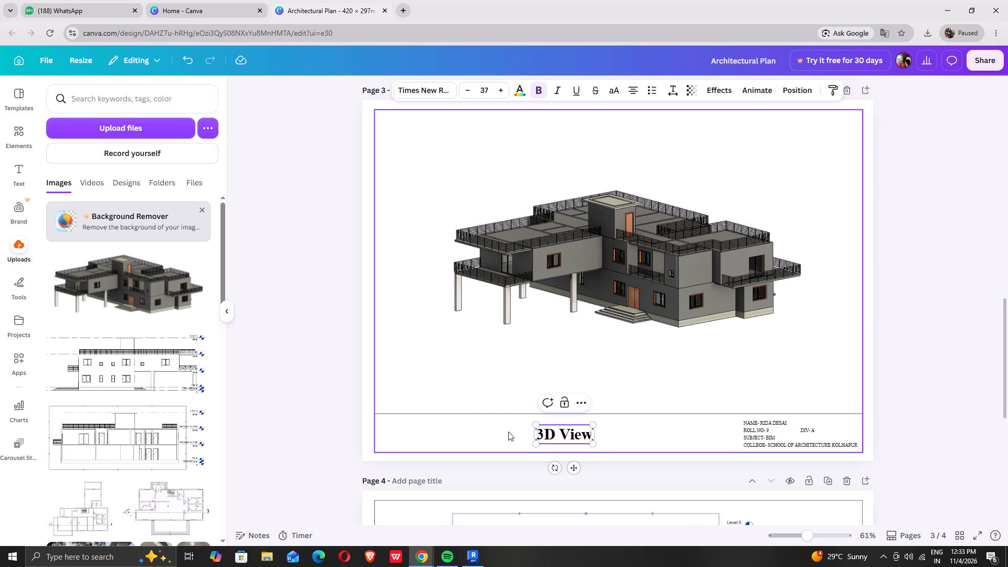
click(310, 383)
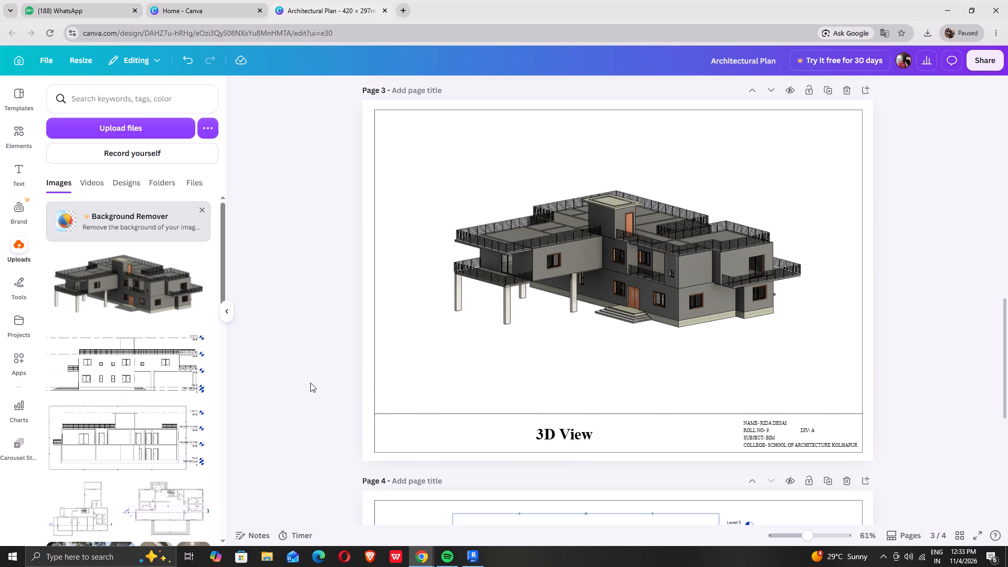
Duplicate the section and elevation page and delete both drawings from the copy, keeping its captions, border and title block.
scroll(310, 383, down, 7)
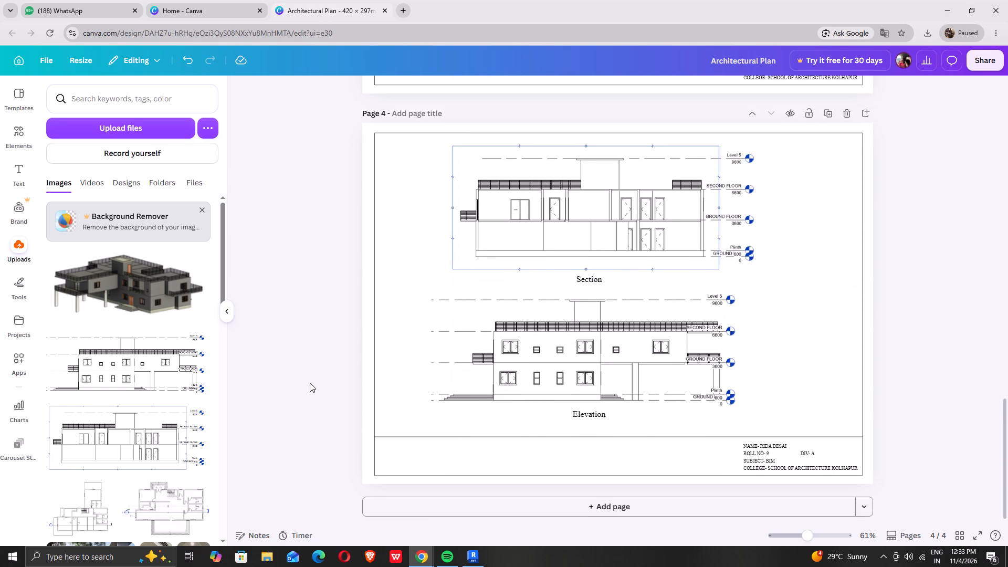
scroll(310, 383, down, 3)
scroll(310, 383, up, 20)
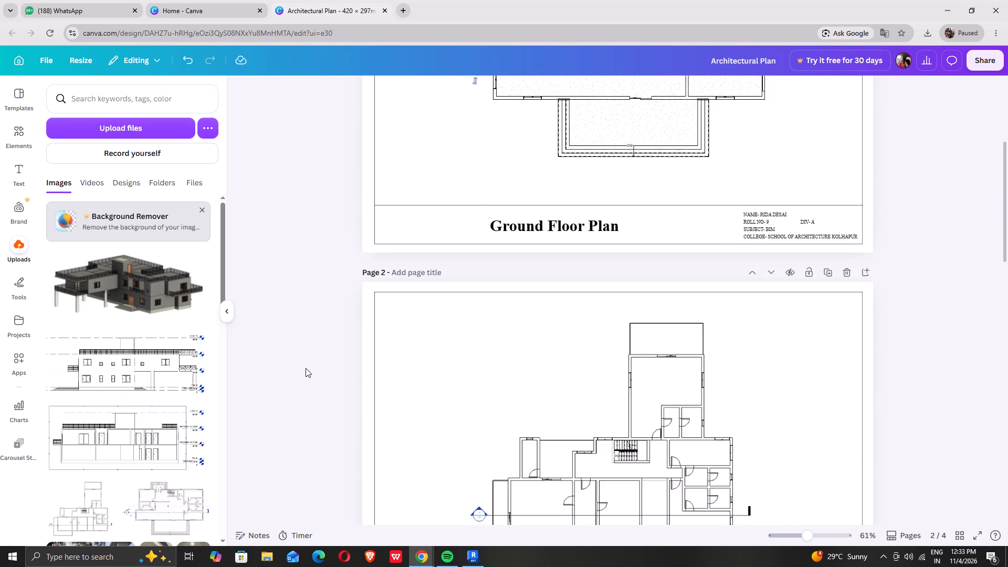
scroll(306, 368, up, 3)
scroll(305, 370, down, 20)
scroll(305, 370, down, 2)
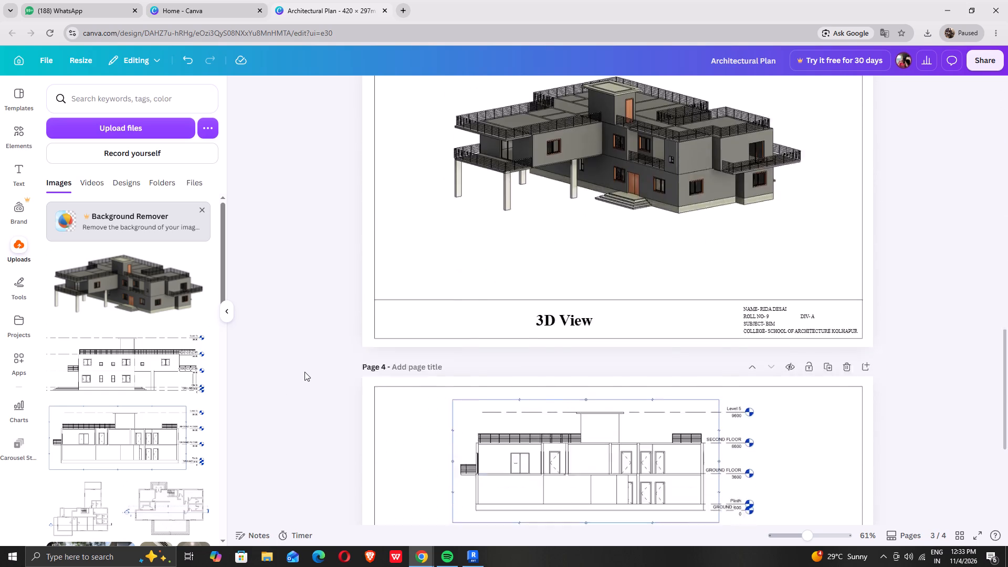
scroll(304, 372, down, 2)
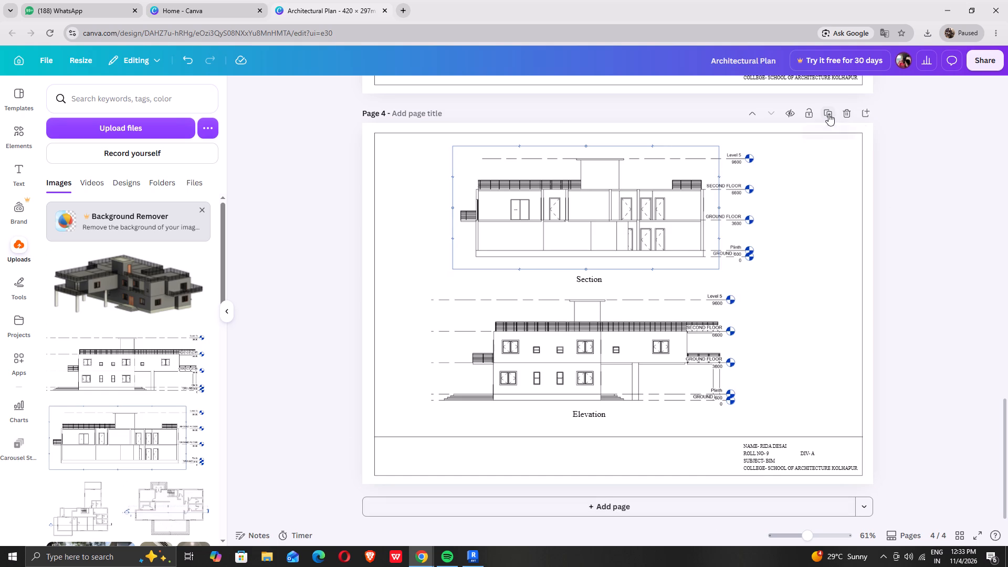
click(828, 114)
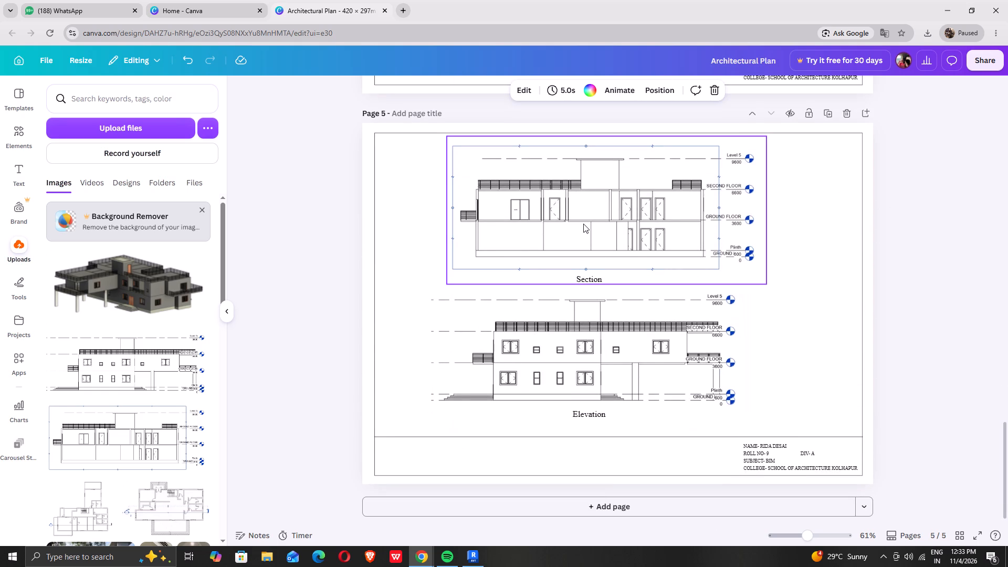
click(583, 224)
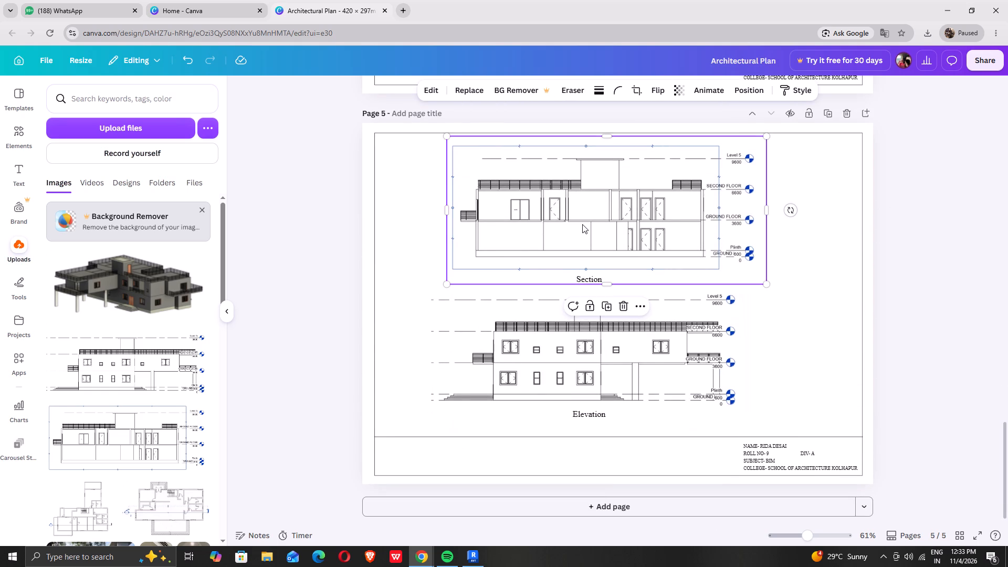
key(Delete)
click(534, 382)
key(Delete)
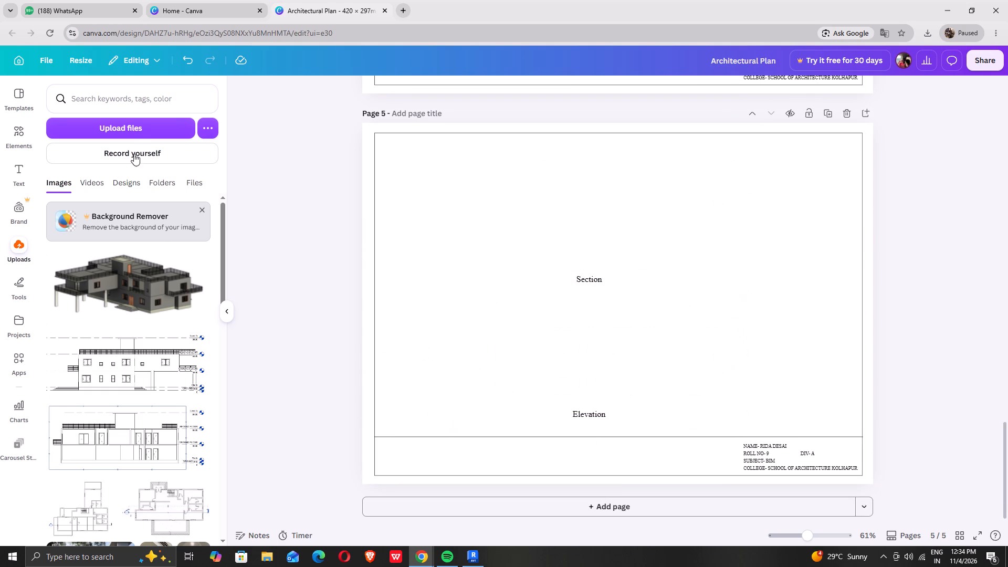
Upload the "STRUCTURE SECTION" image from the Downloads folder.
click(137, 127)
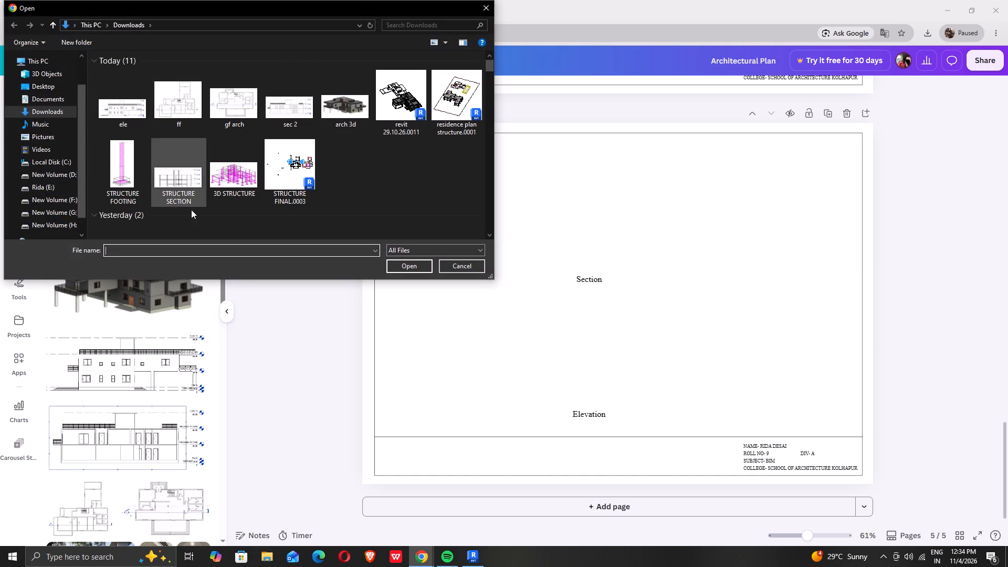
click(176, 166)
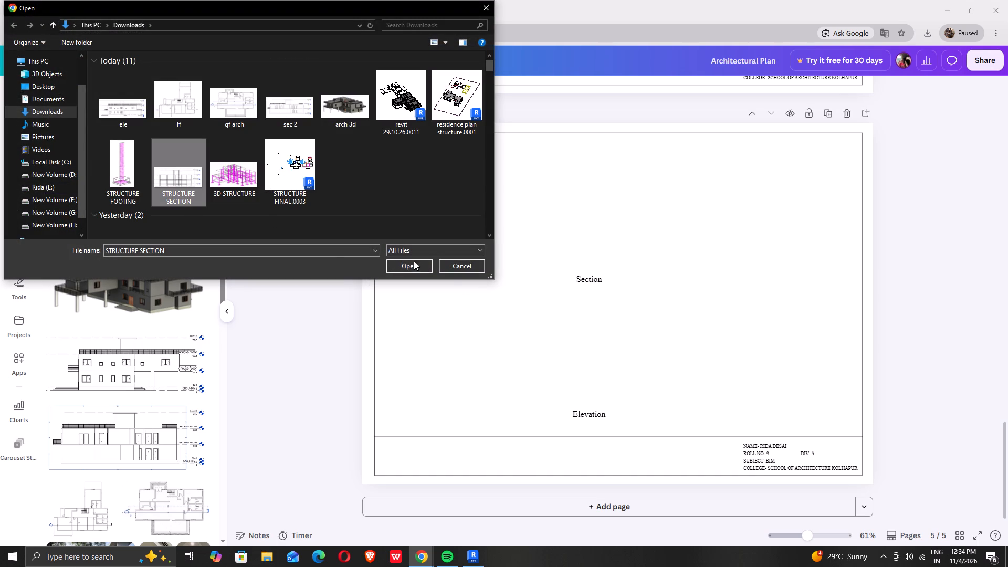
click(412, 266)
Place the structure section on page 5 and move the "Section" caption out from over it to beside the "Elevation" caption.
click(134, 289)
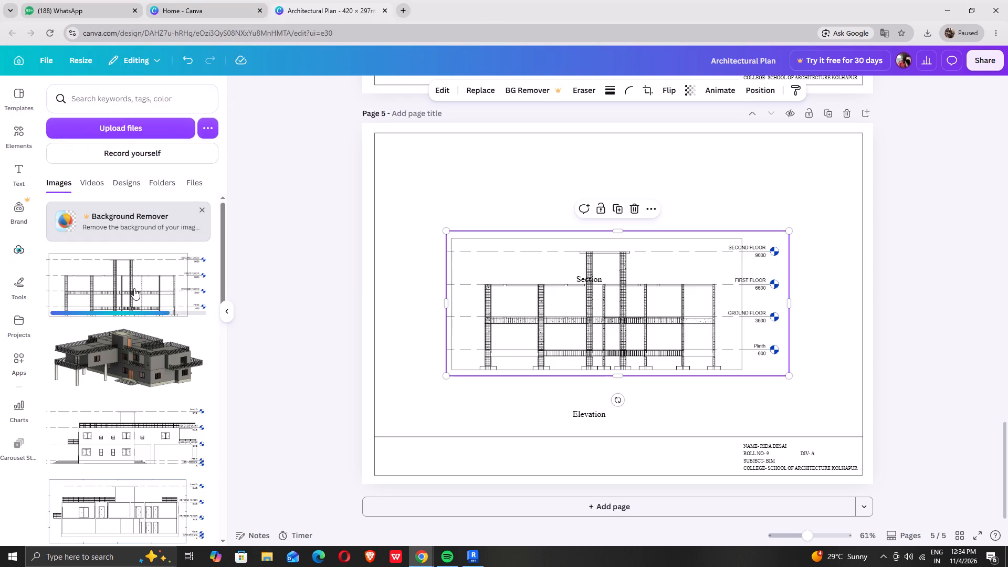
drag(593, 278, 585, 330)
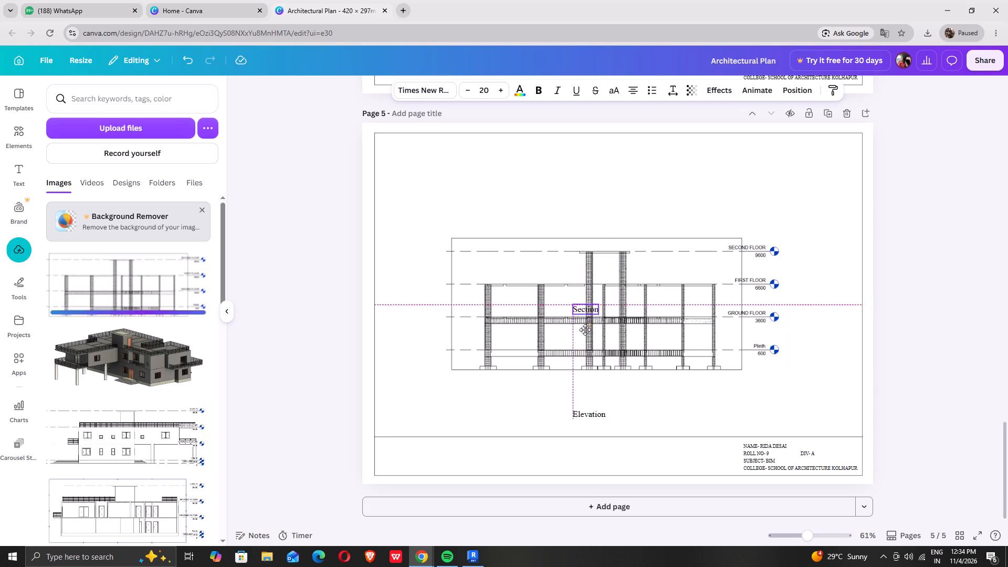
drag(585, 330, 547, 416)
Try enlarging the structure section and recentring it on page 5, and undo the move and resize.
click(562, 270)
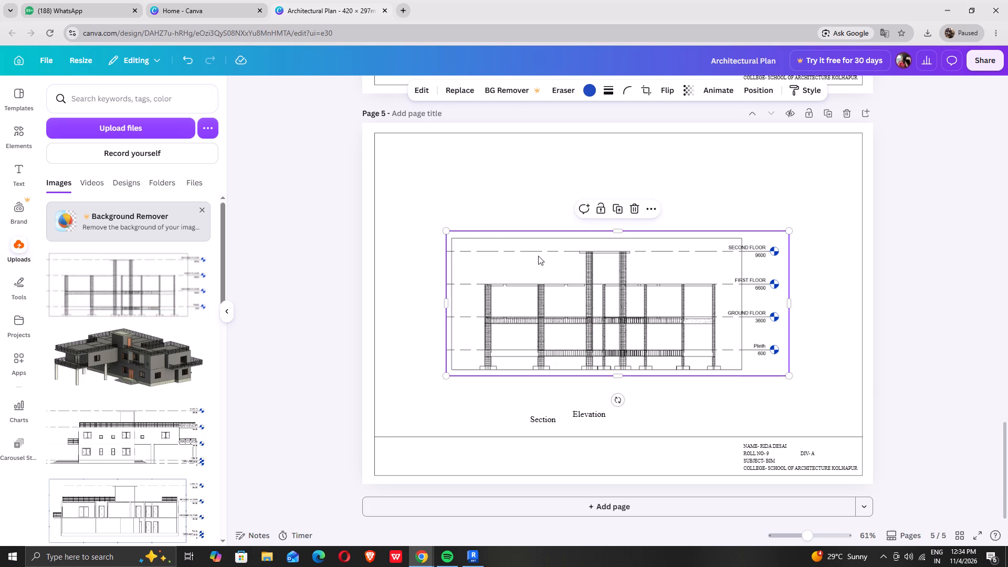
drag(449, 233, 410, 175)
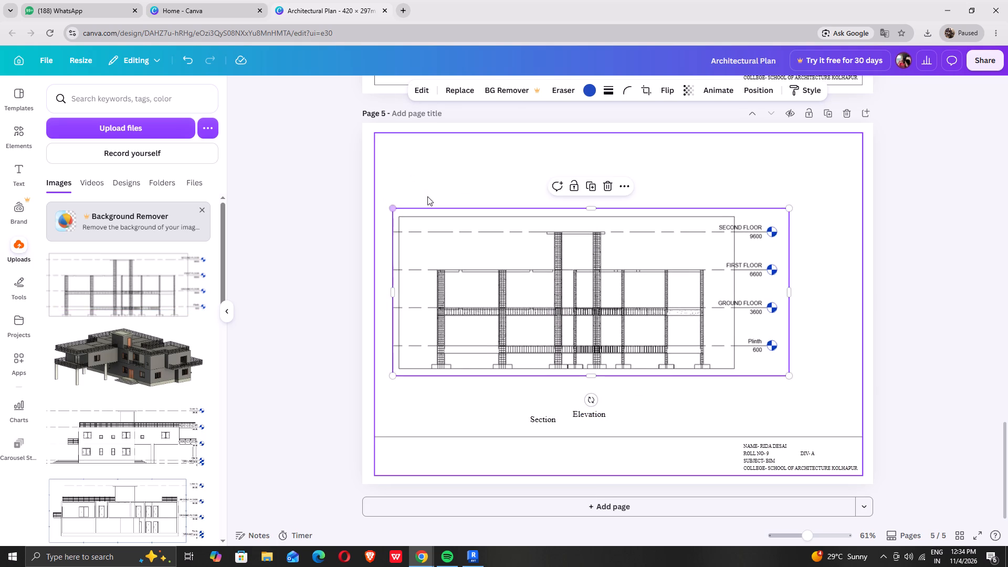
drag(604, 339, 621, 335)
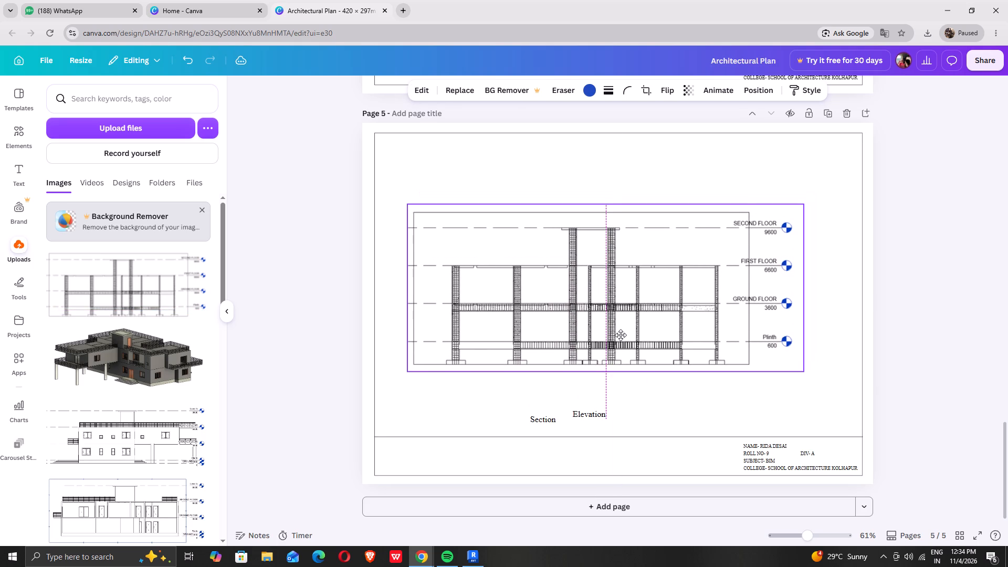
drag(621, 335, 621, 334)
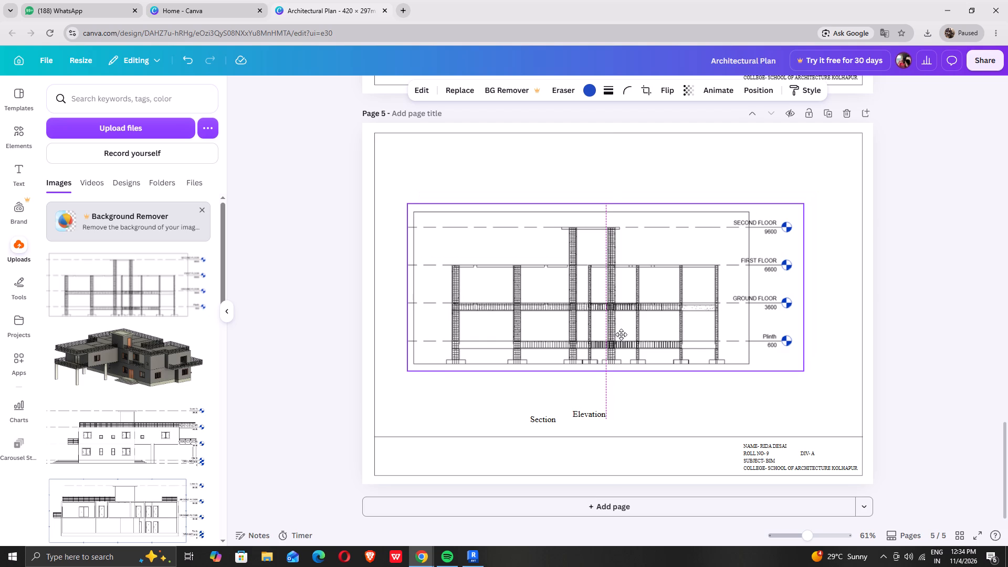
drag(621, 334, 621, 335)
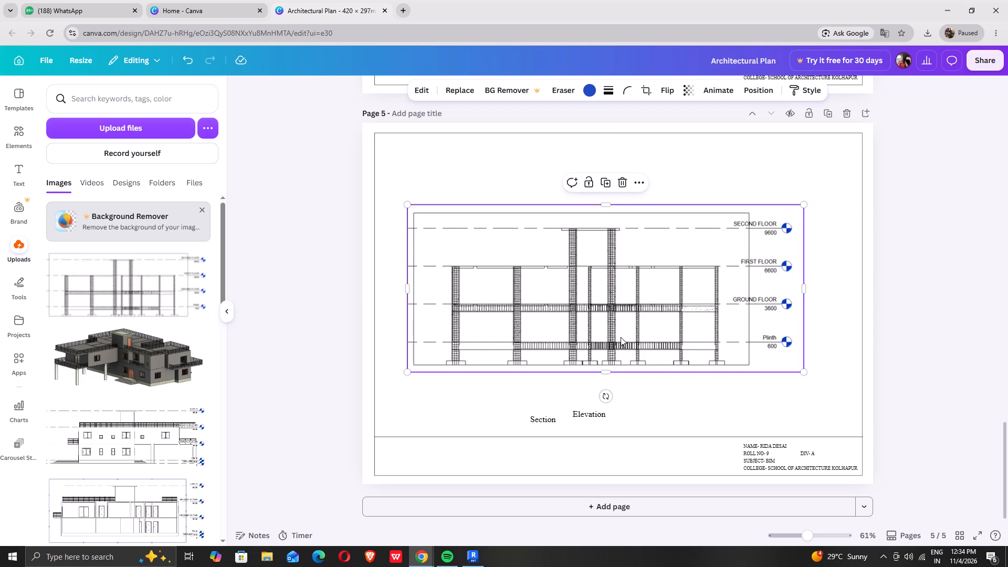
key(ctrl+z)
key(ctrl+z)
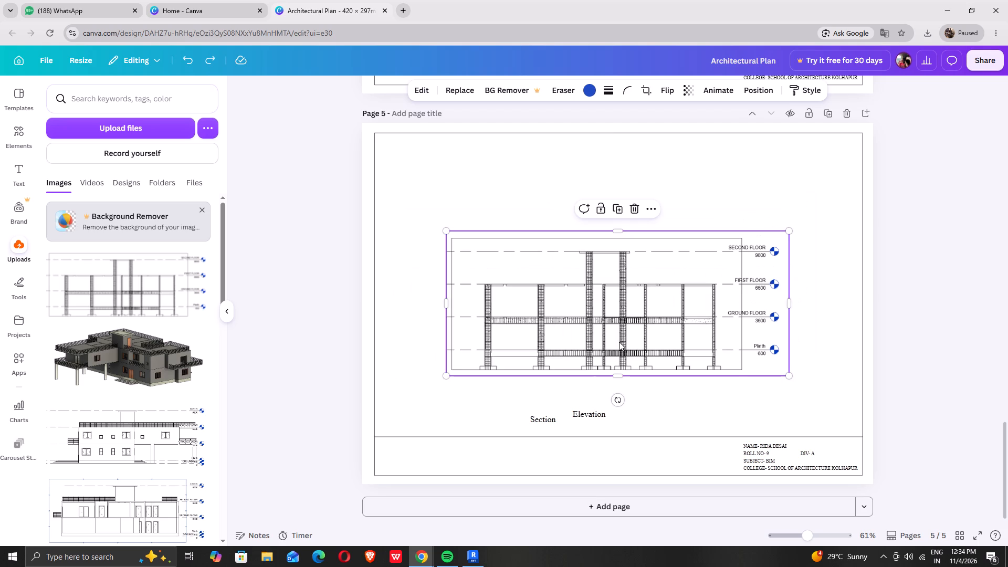
Move the structure section up on page 5 and enlarge it until it nearly reaches the sheet's left border.
drag(619, 339, 610, 316)
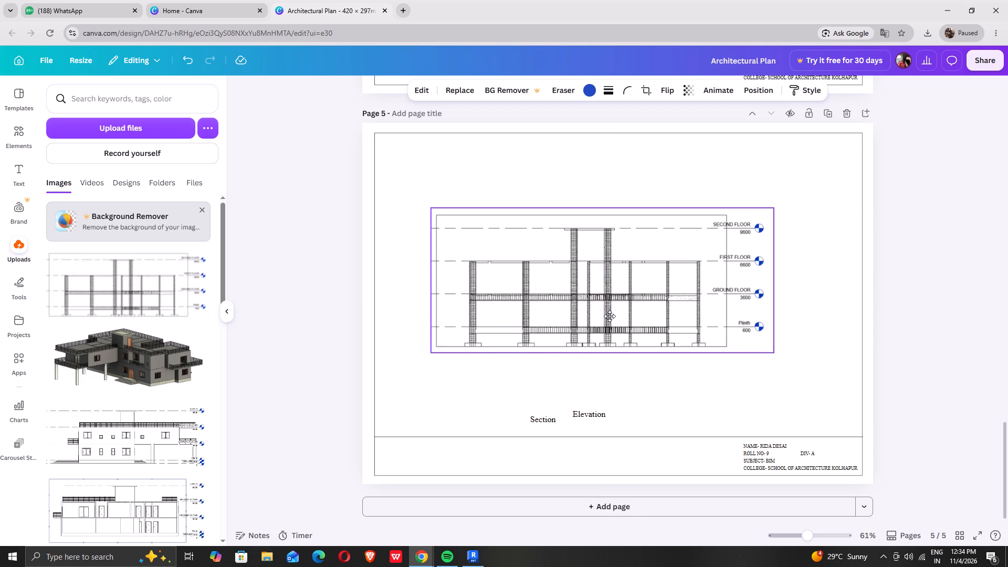
drag(610, 316, 609, 326)
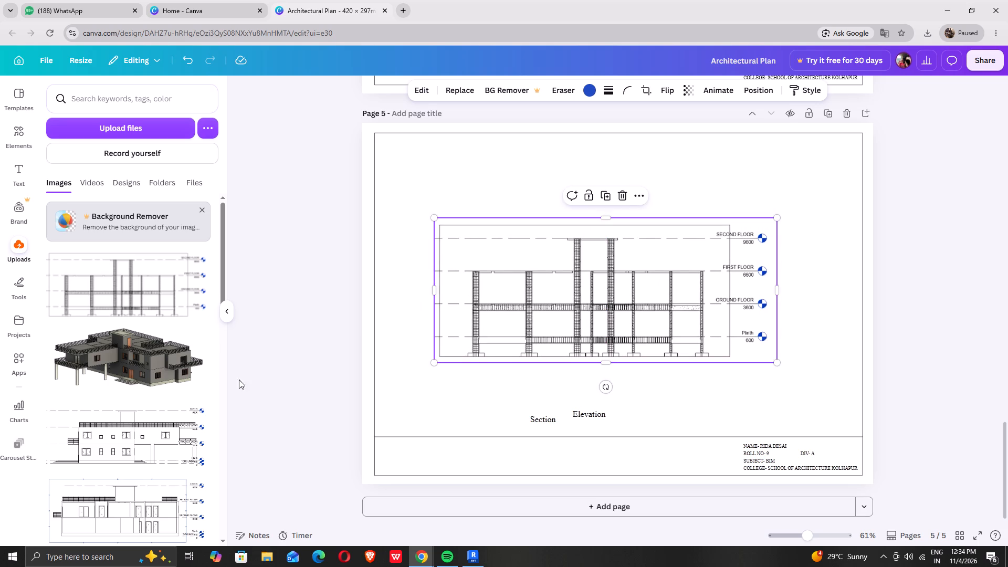
click(311, 375)
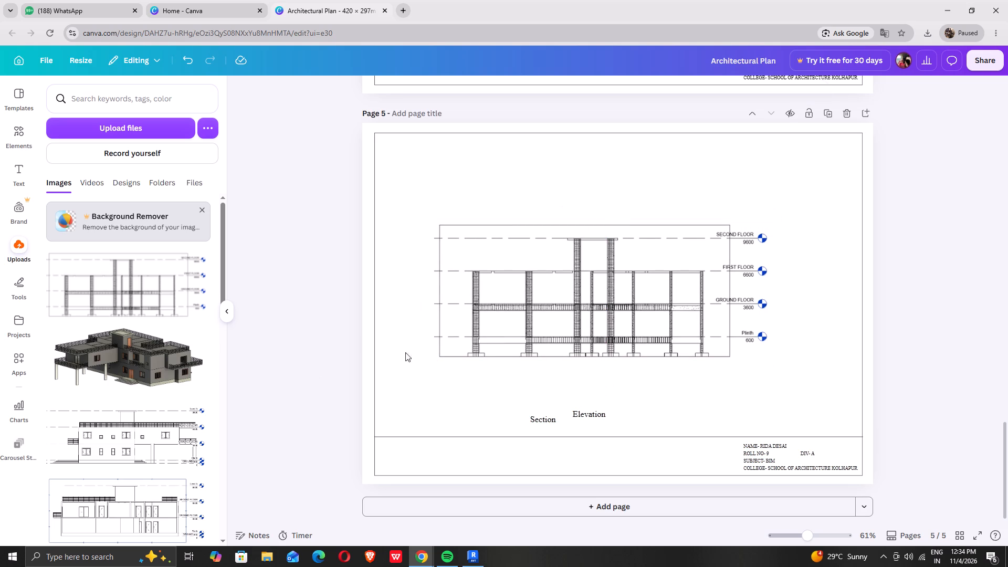
click(685, 296)
drag(436, 220, 414, 171)
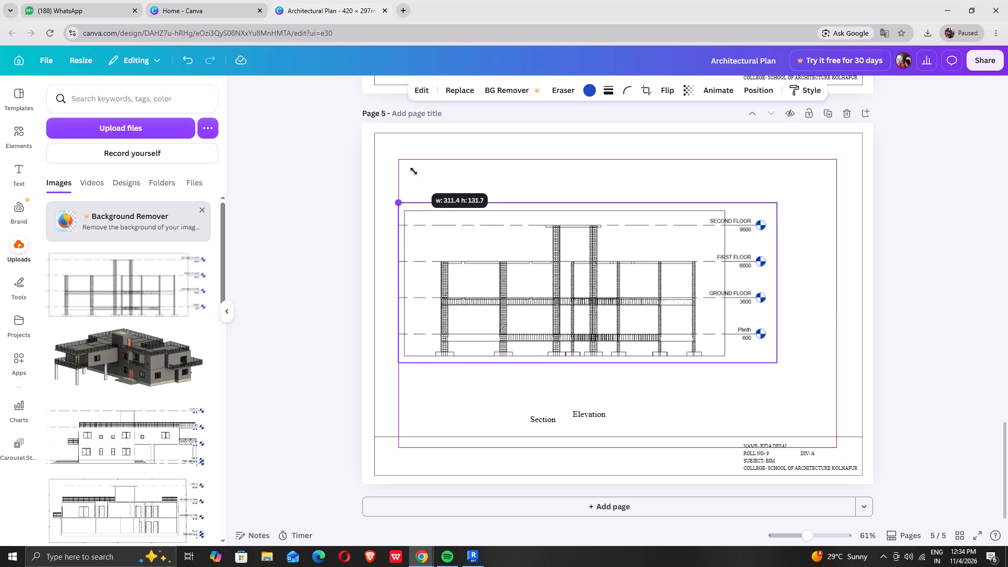
drag(414, 171, 407, 153)
click(304, 341)
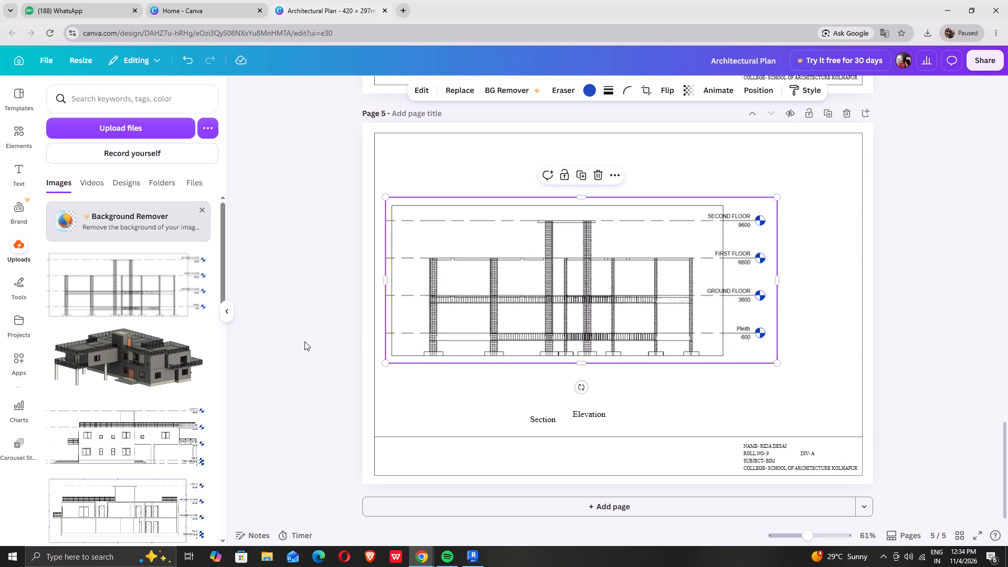
Upload the "STRUCTURE FOOTING" image from the Downloads folder.
click(113, 127)
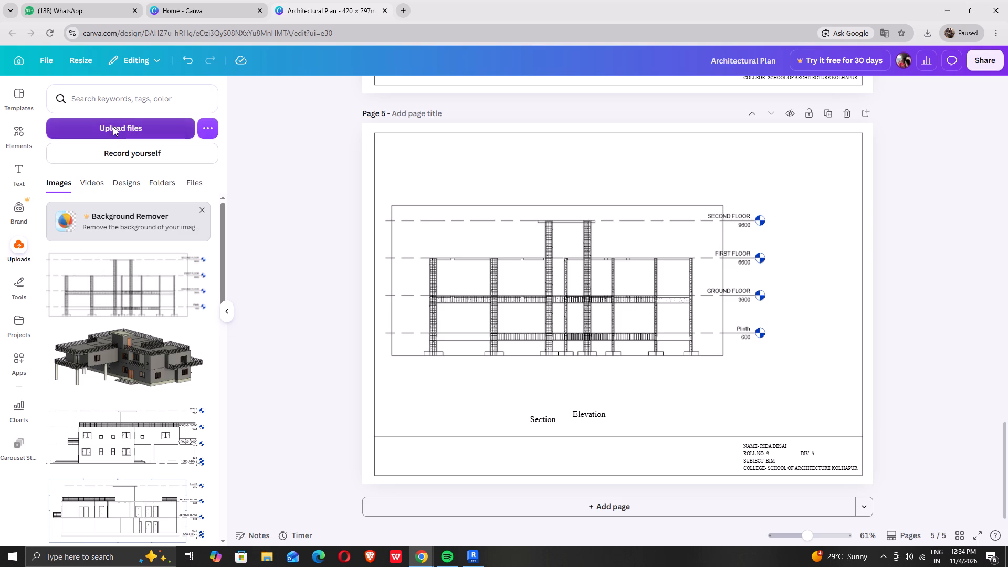
click(118, 159)
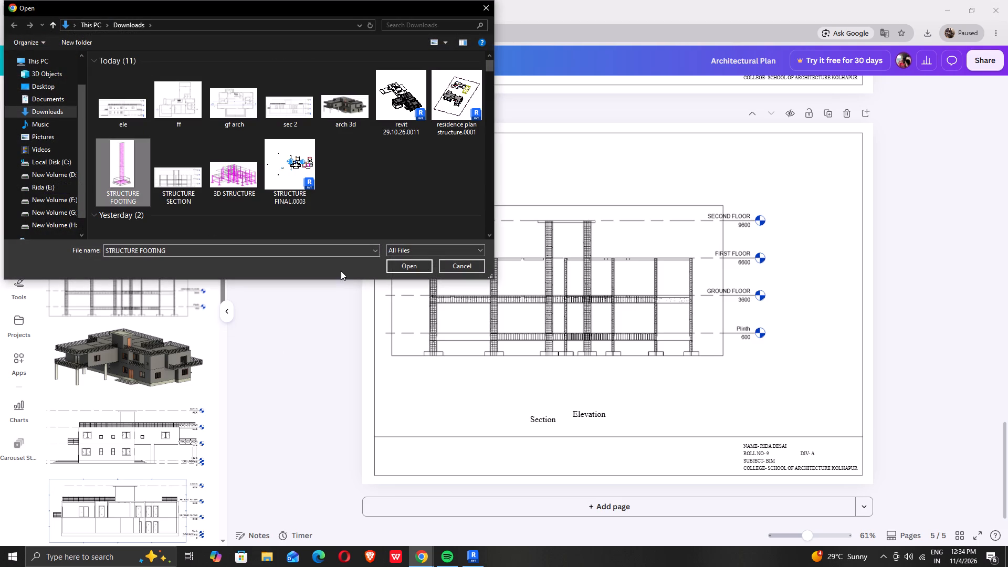
click(420, 264)
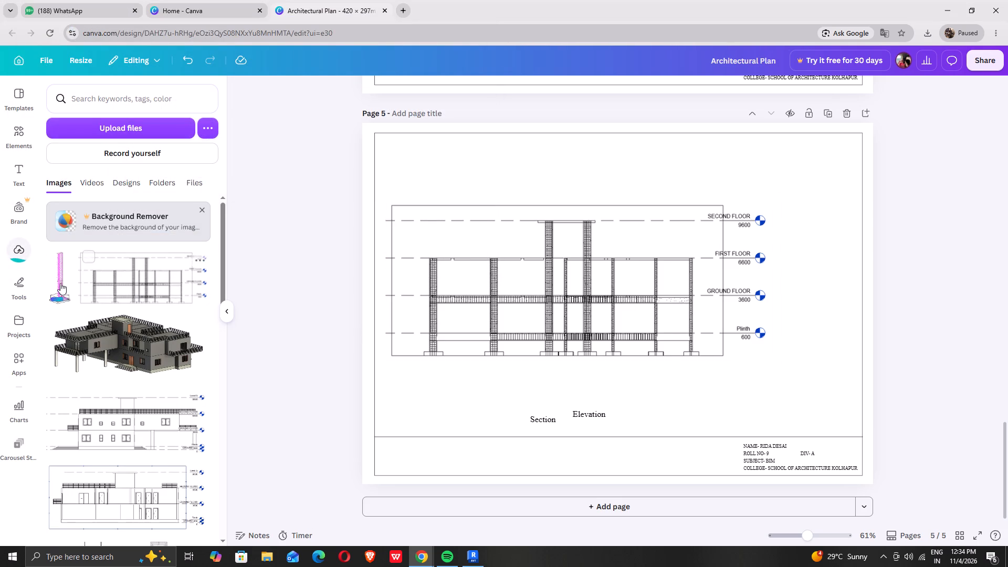
Place the structure footing on page 5, shrink it to about half size, and position it to the right of the section's level markers.
click(59, 283)
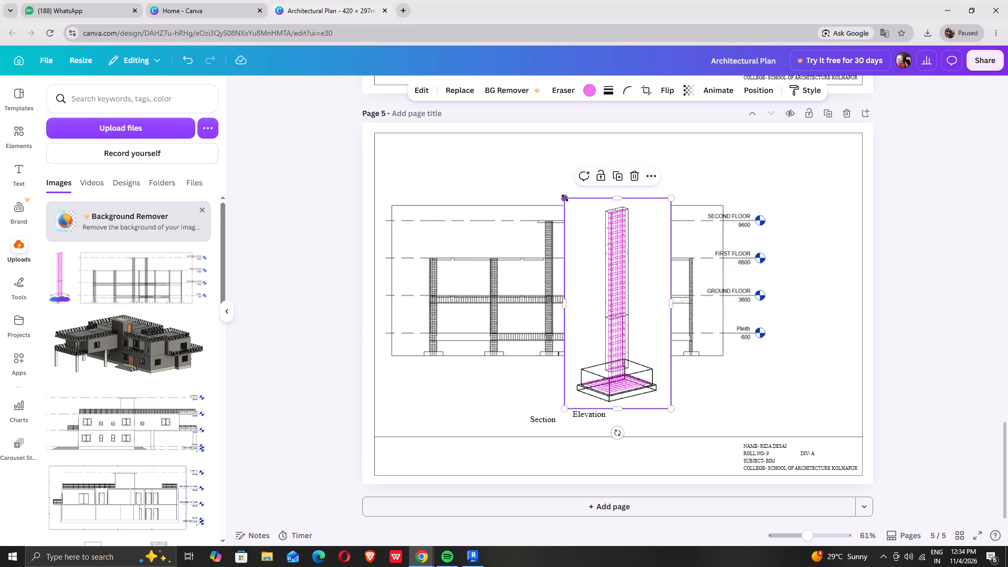
drag(565, 198, 626, 295)
drag(647, 363, 792, 324)
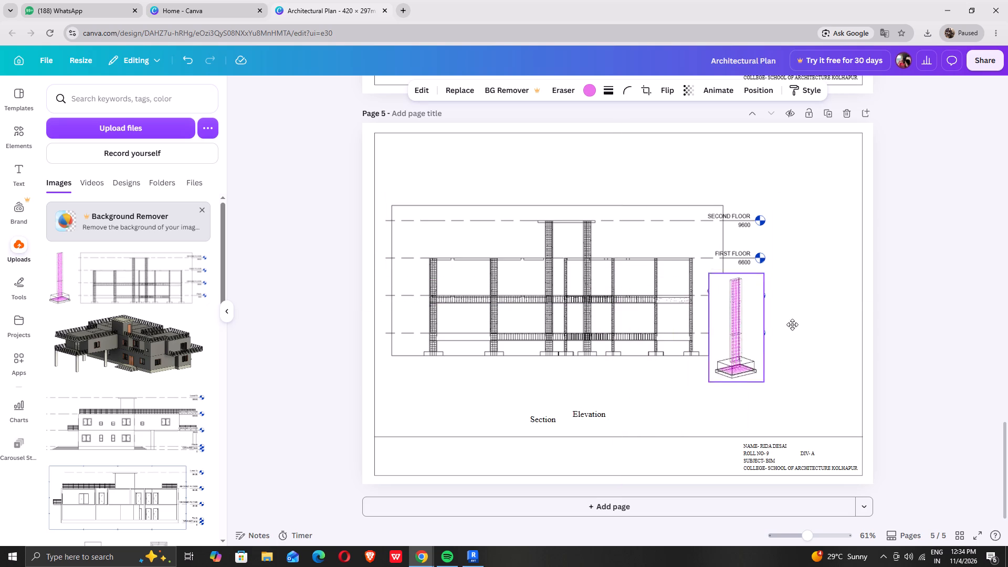
drag(792, 324, 818, 311)
Move the "Section" caption directly beneath the structure section and the "Elevation" caption beneath the footing drawing.
drag(539, 418, 547, 376)
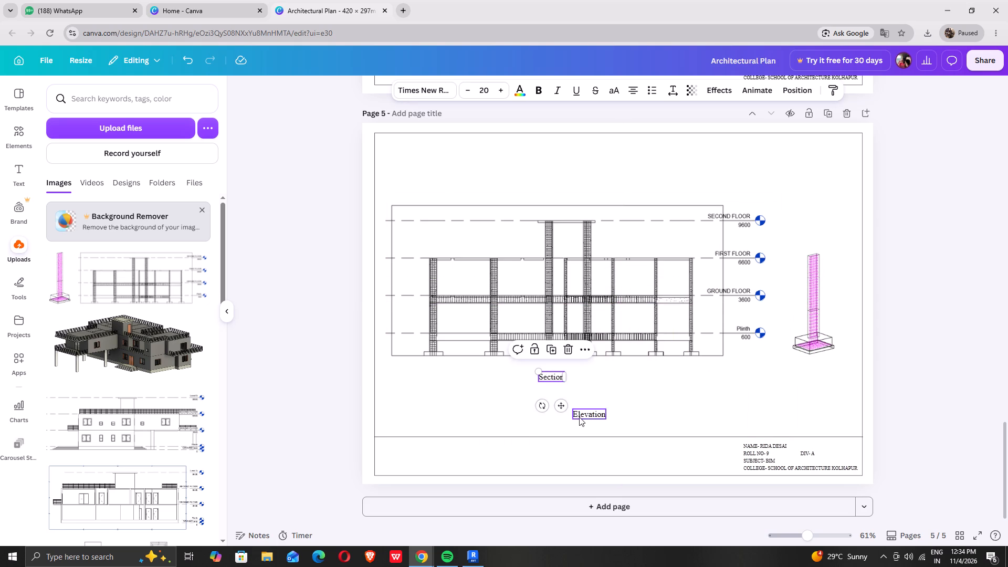
drag(581, 417, 804, 376)
Change the "Elevation" caption beneath the footing drawing on page 5 to "Footing".
double_click(814, 371)
click(814, 371)
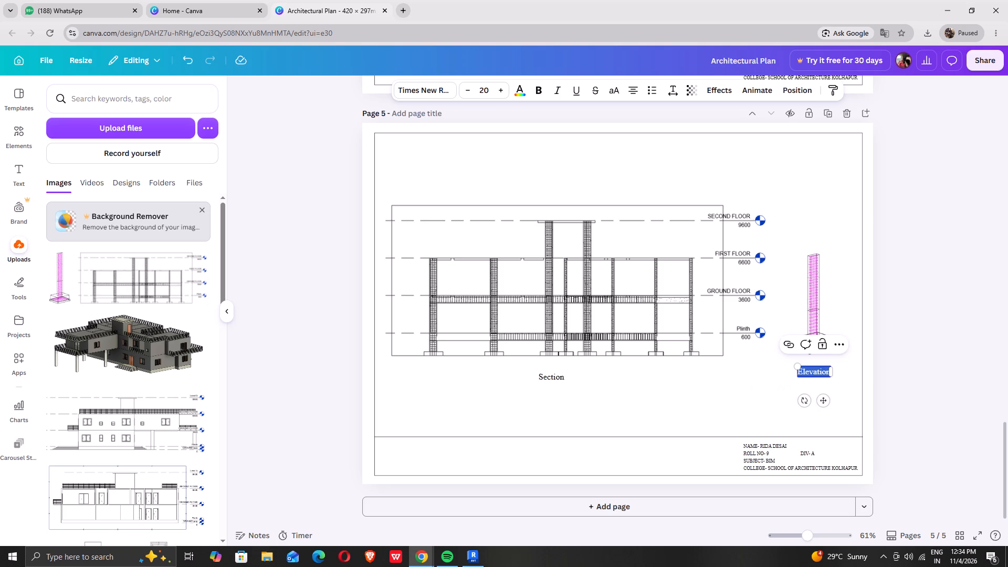
text(ooting)
key(space)
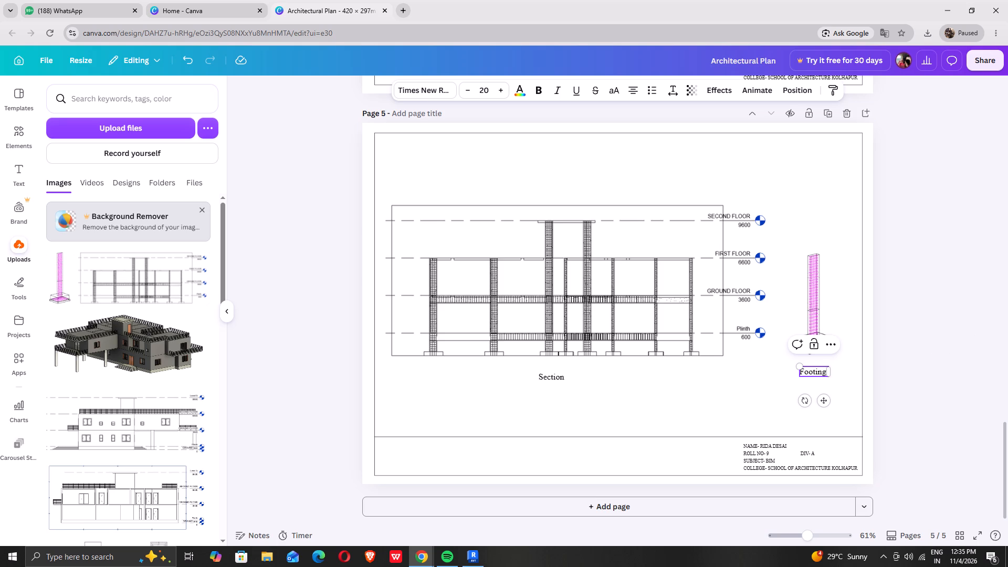
click(893, 364)
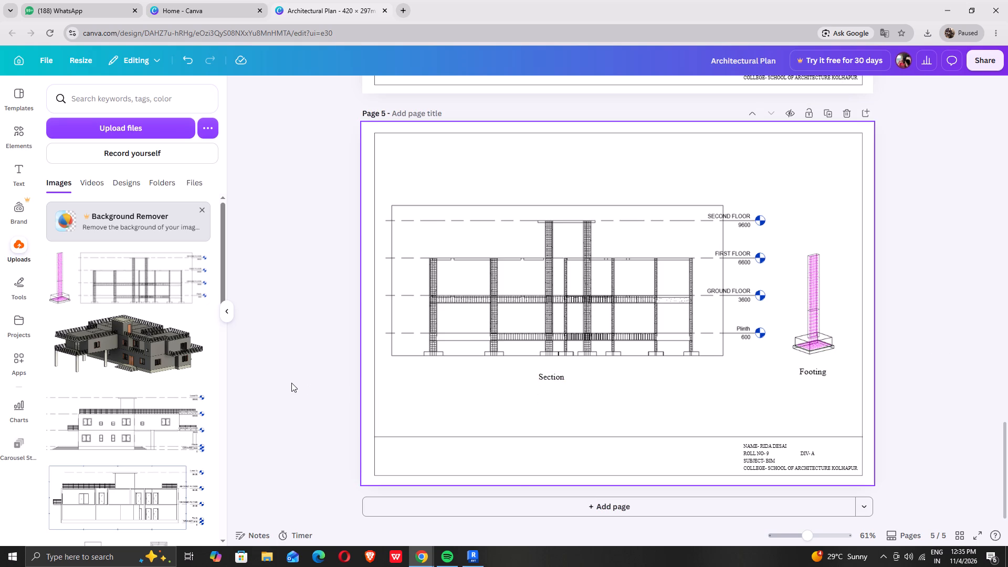
Copy the bold "3D View" sheet title from page 3 into page 5's title block and reword it as "Section".
scroll(496, 398, up, 2)
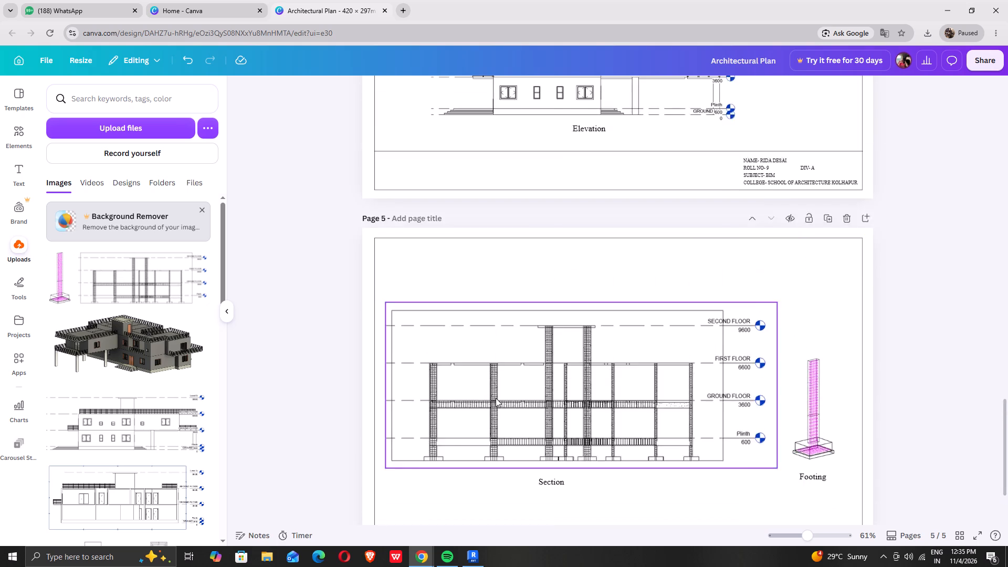
scroll(496, 398, up, 11)
click(554, 359)
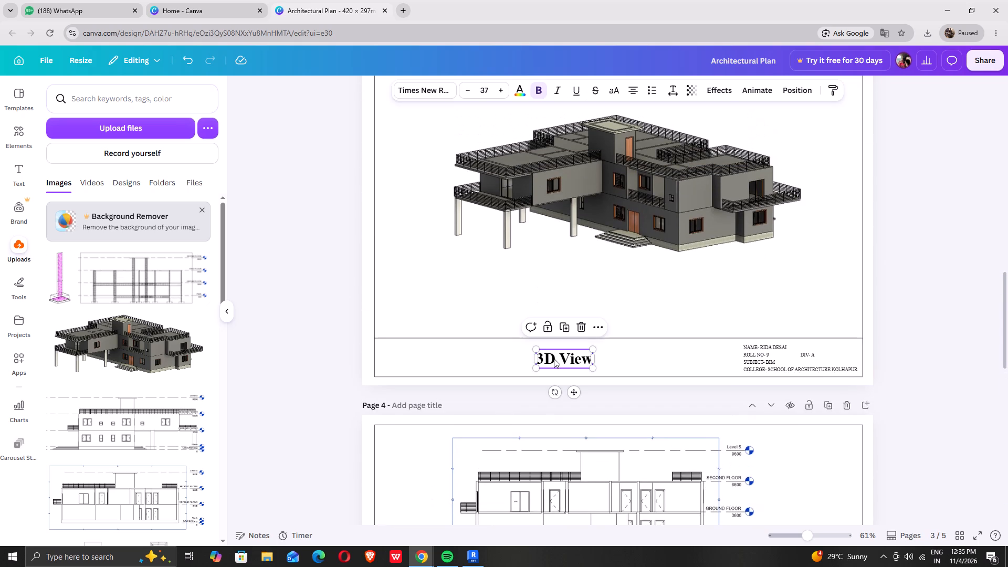
key(ctrl+c)
scroll(554, 359, down, 9)
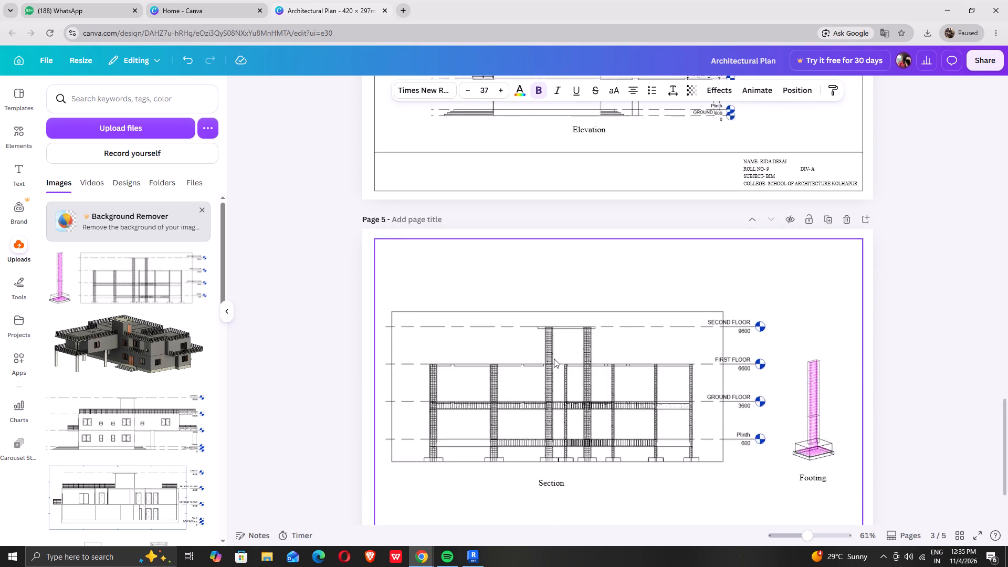
scroll(554, 359, down, 4)
click(551, 459)
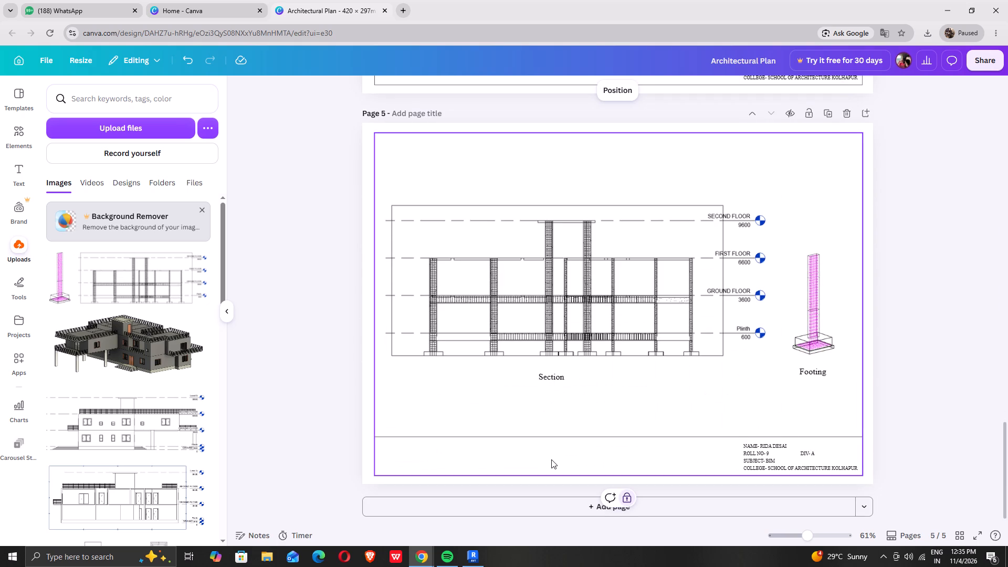
key(ctrl+v)
double_click(549, 455)
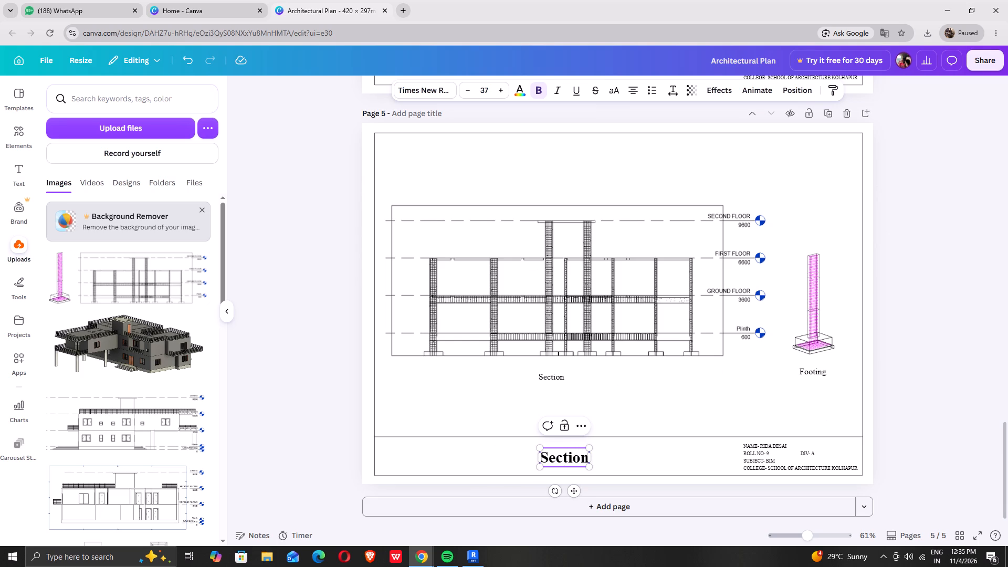
click(310, 423)
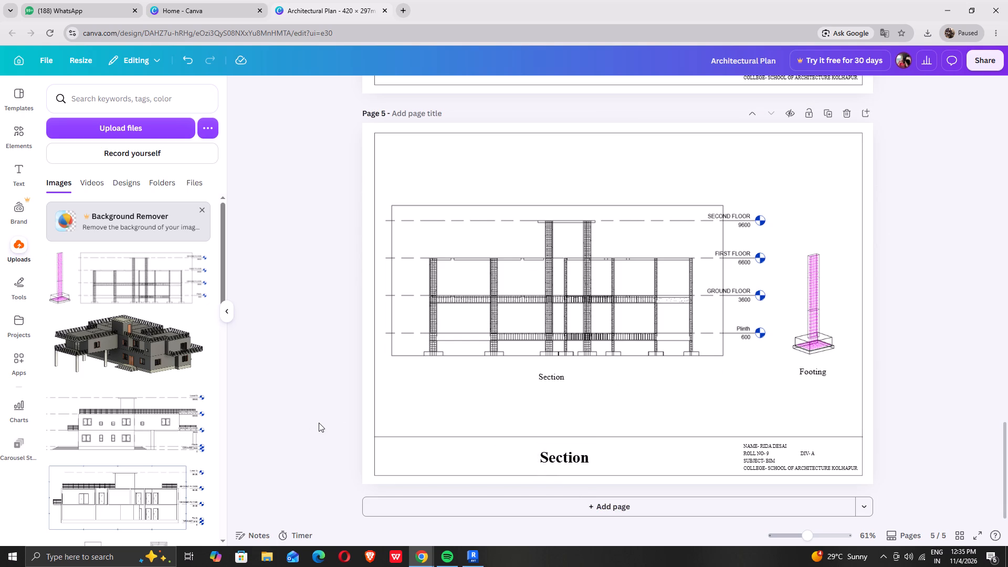
Duplicate page 5 and delete the section drawing, footing drawing and both captions from the copy, keeping the border and title block.
click(829, 116)
click(565, 339)
key(Delete)
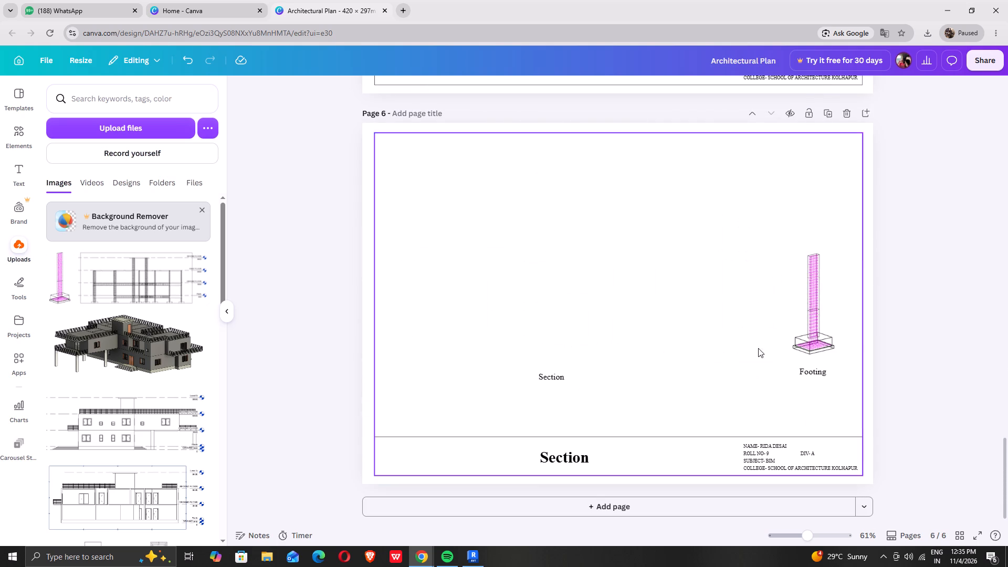
click(826, 322)
key(Delete)
drag(544, 382, 551, 385)
key(Delete)
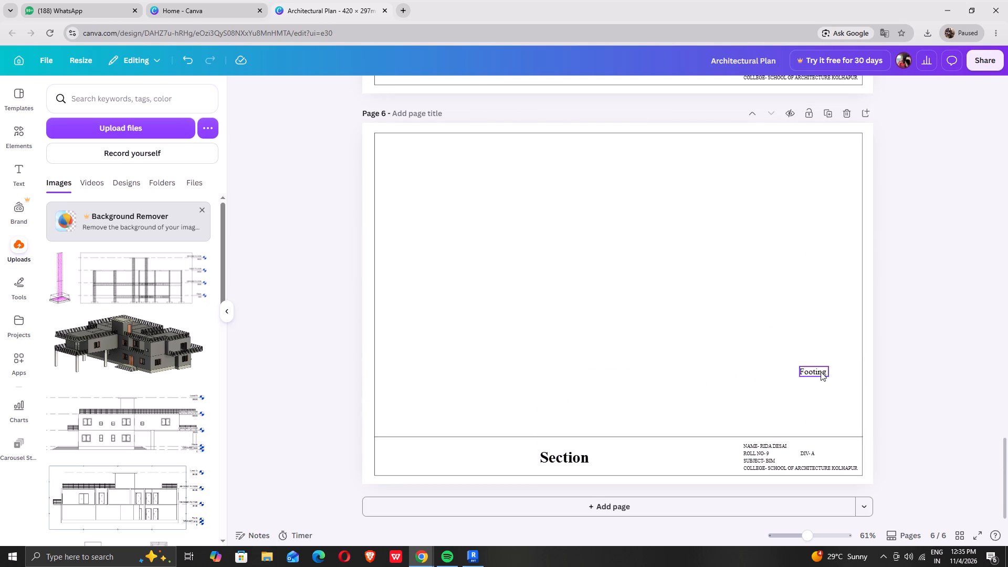
click(821, 372)
key(Delete)
Upload the "3D STRUCTURE" image from the Downloads folder and place it on page 6.
click(145, 128)
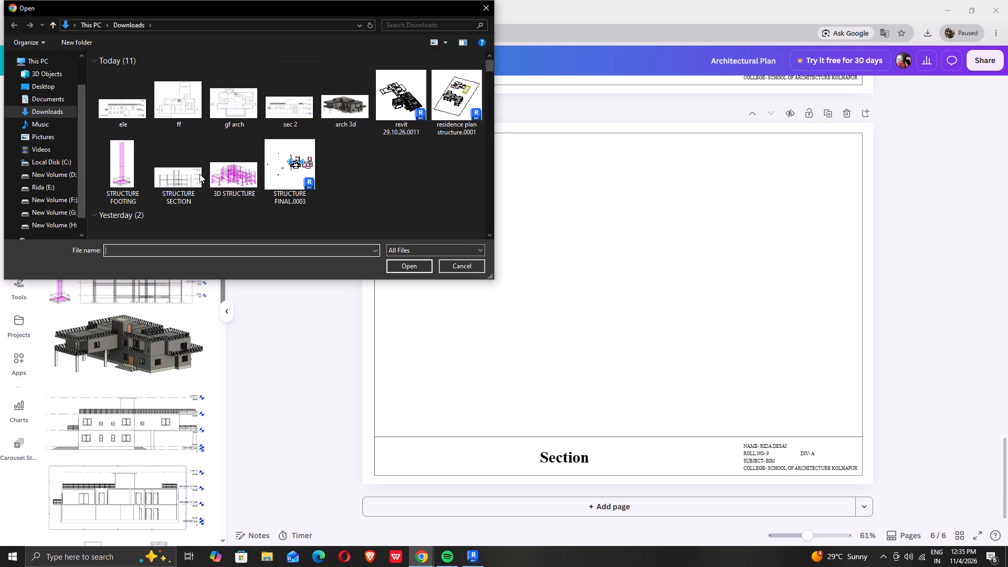
click(233, 180)
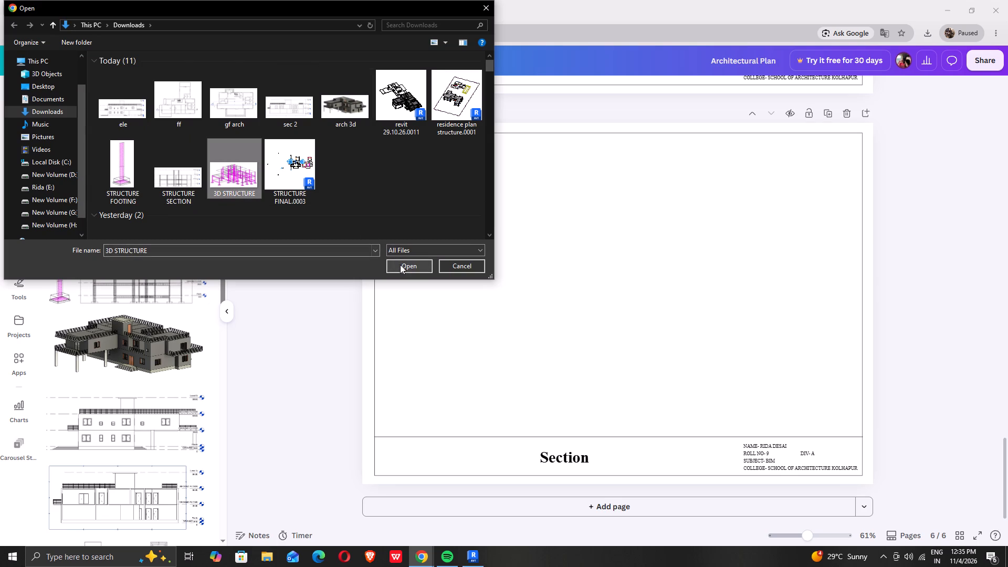
click(400, 265)
click(136, 278)
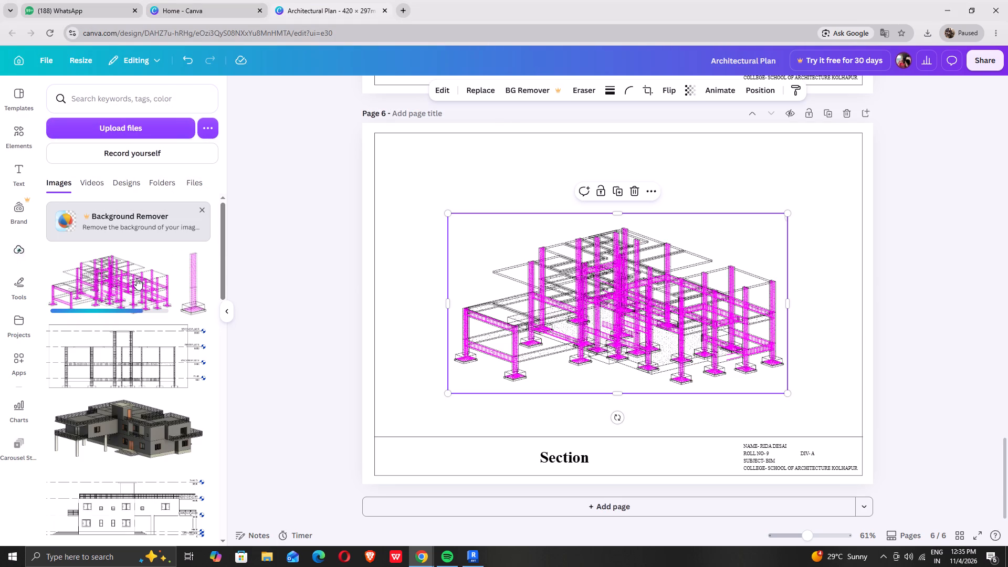
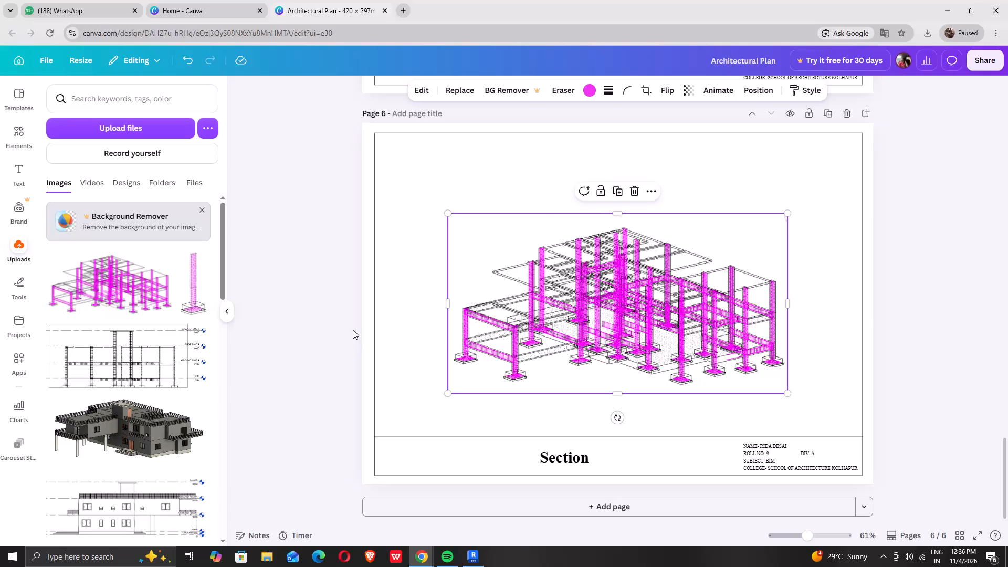
Change page 6's sheet title in the title block from "Section" to "3D View".
click(301, 289)
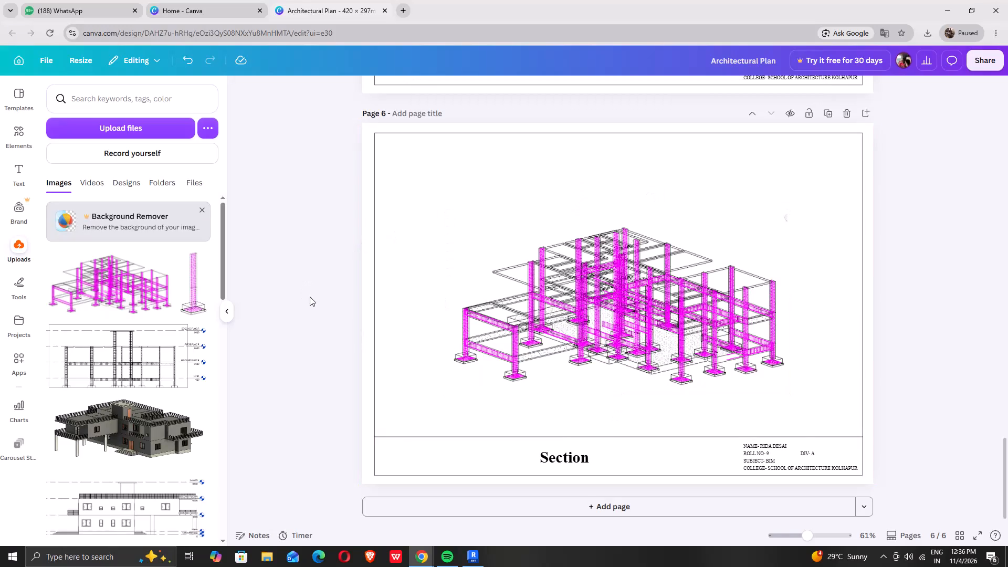
scroll(310, 297, up, 17)
scroll(311, 297, down, 2)
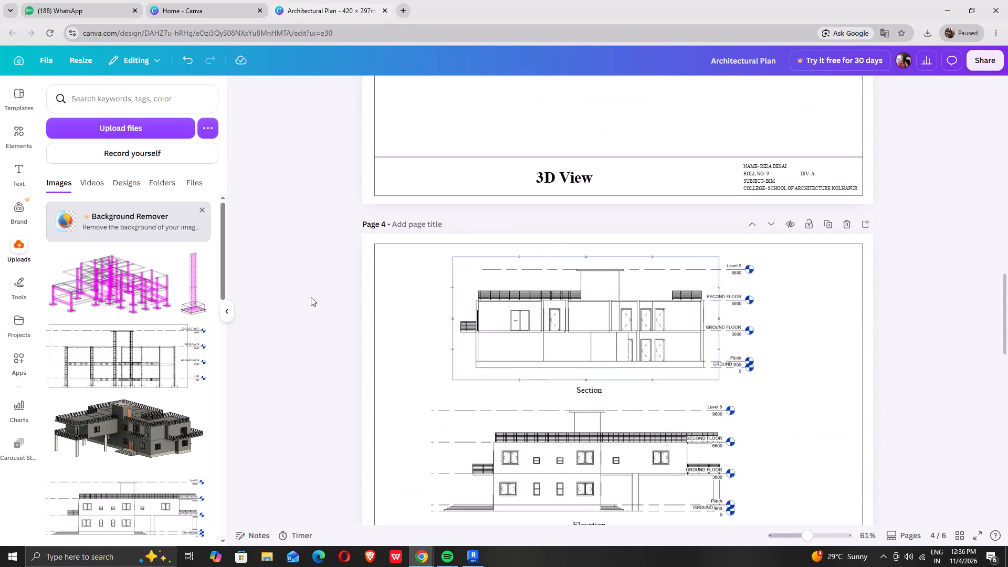
scroll(311, 297, down, 16)
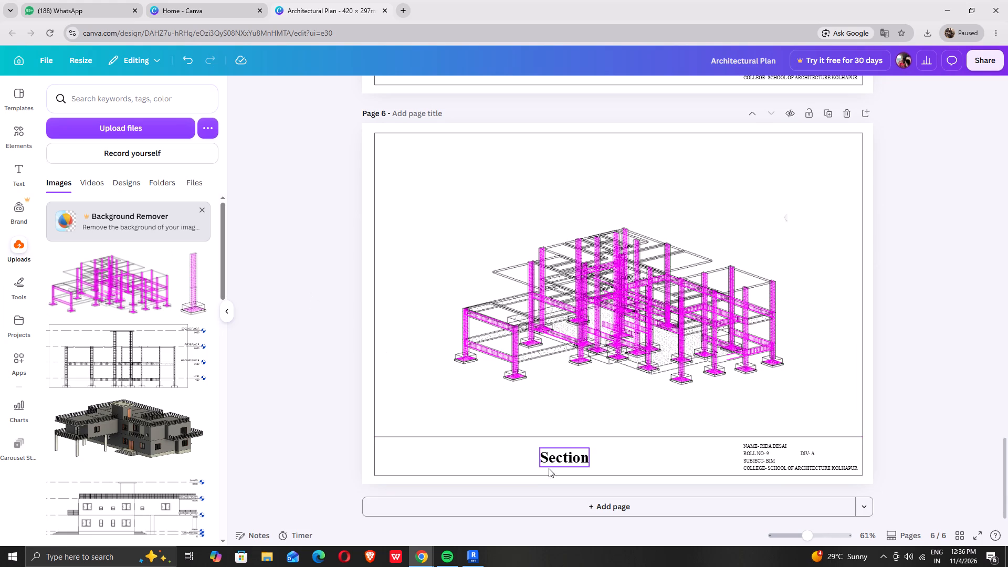
click(562, 463)
click(562, 463)
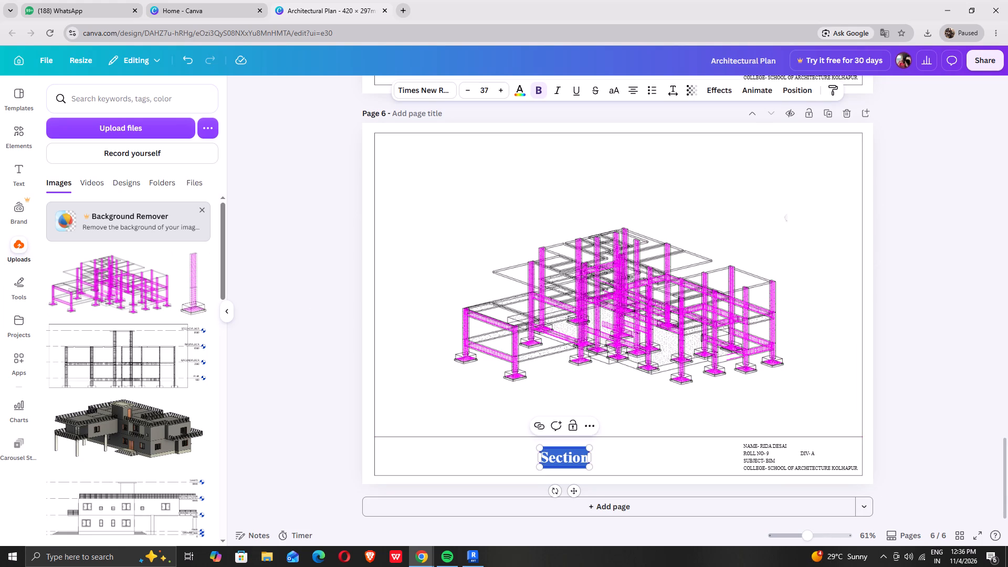
key(3)
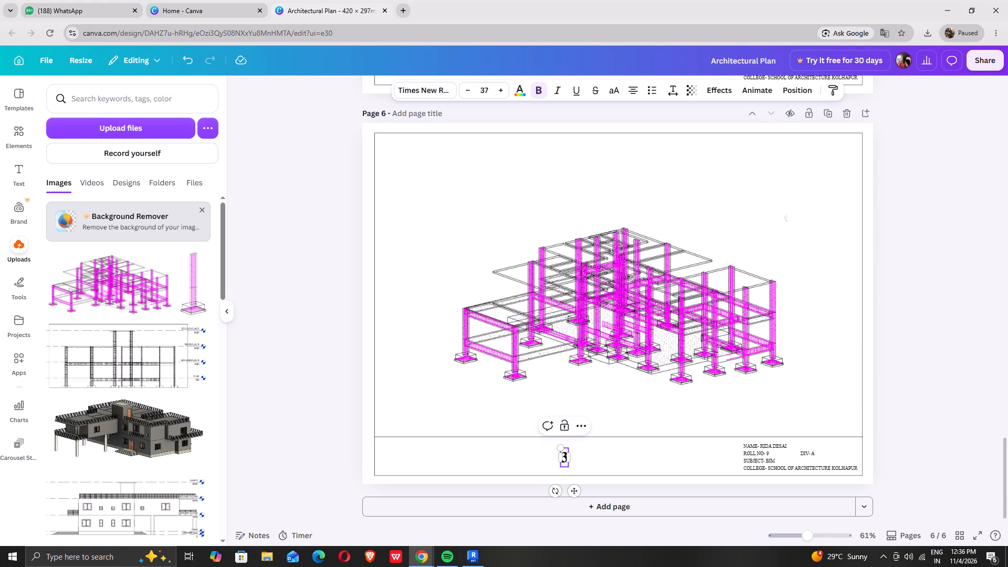
key(d)
key(space)
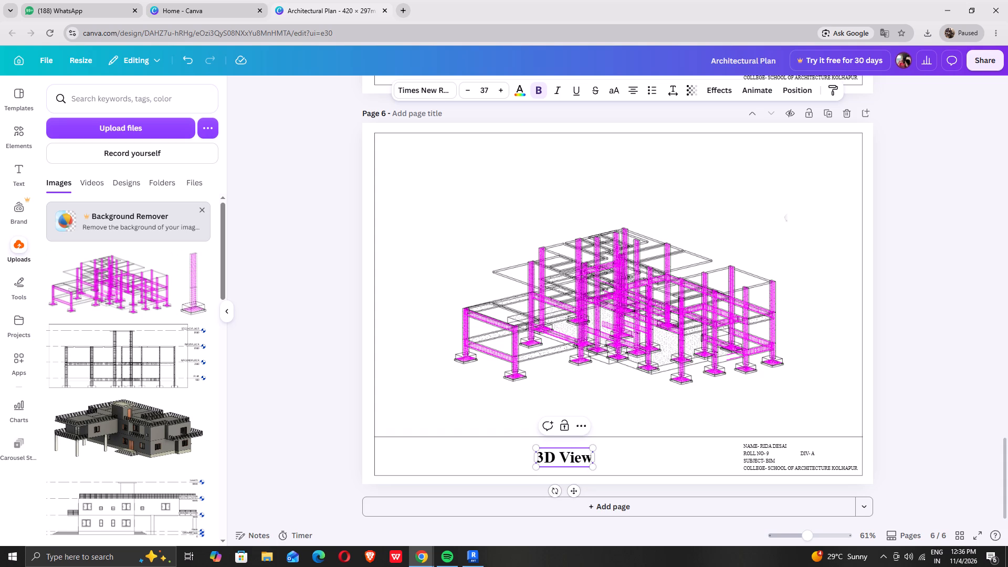
click(291, 388)
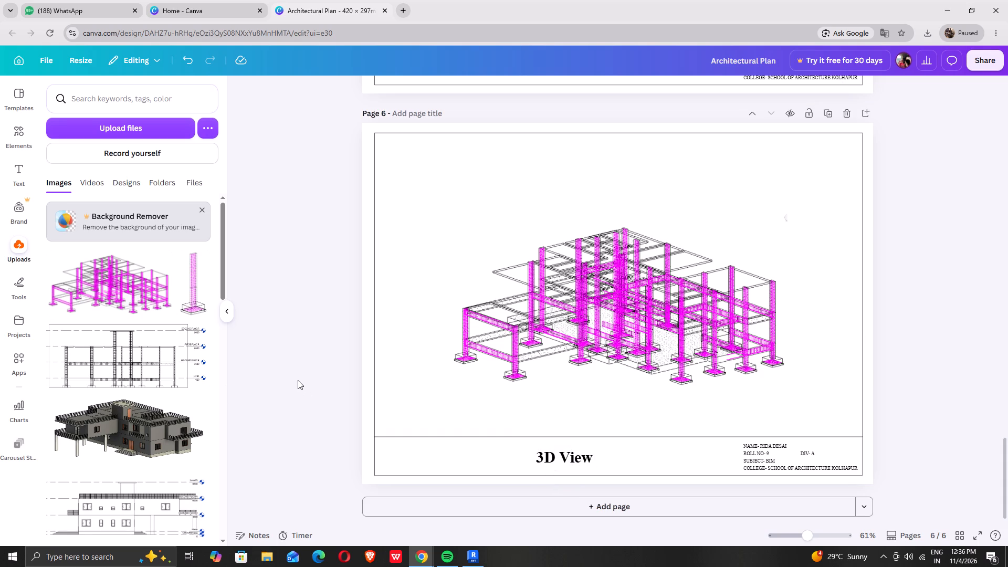
Review all six sheets, from the ground floor plan to the structural 3D view, and look at the design's sharing options.
scroll(305, 378, up, 9)
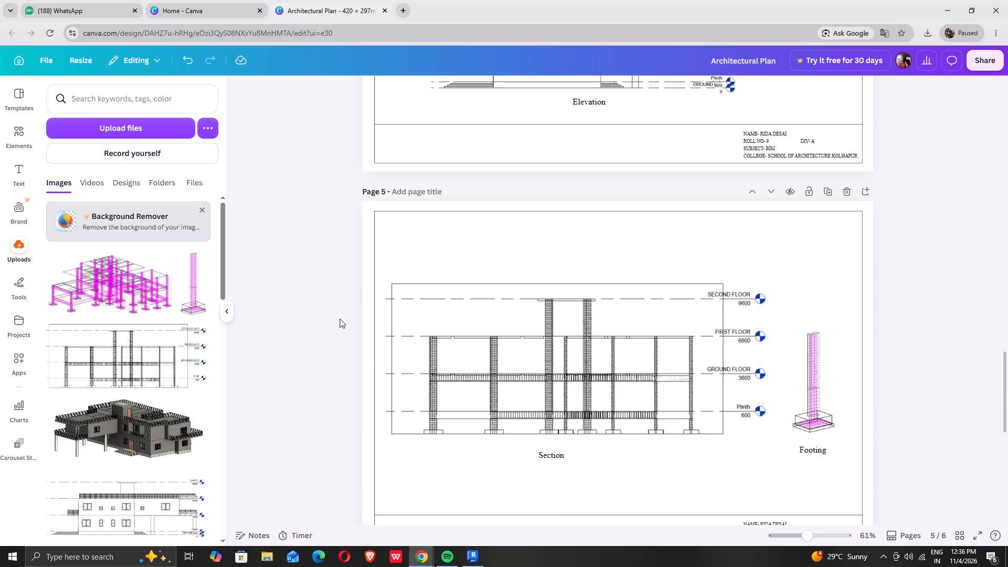
scroll(340, 319, up, 6)
scroll(345, 321, up, 17)
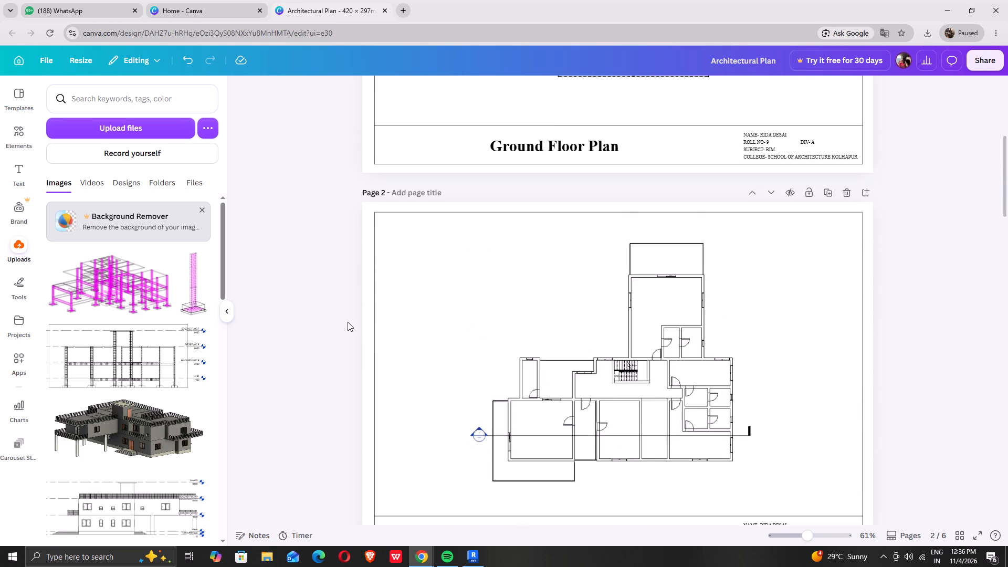
scroll(348, 322, up, 10)
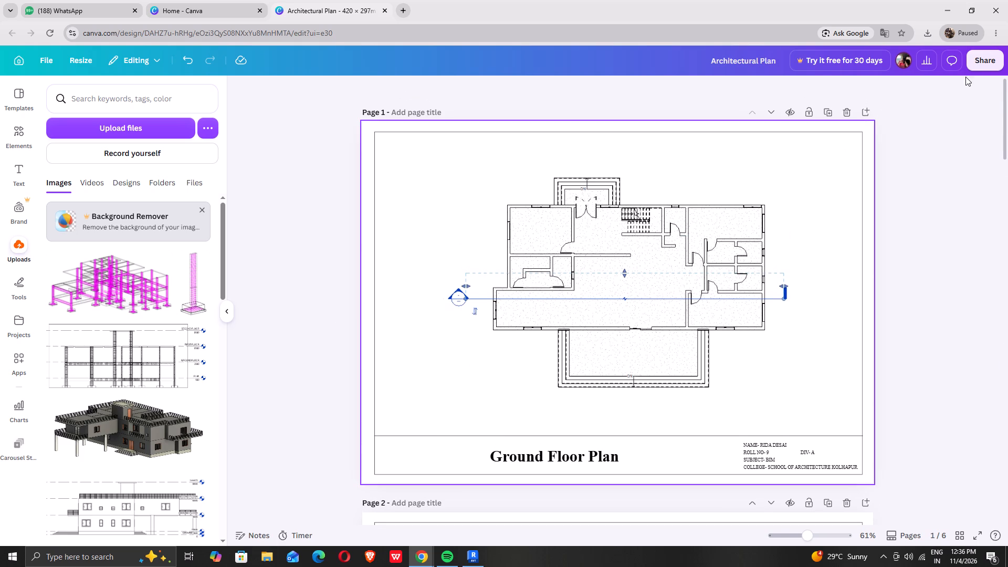
click(975, 64)
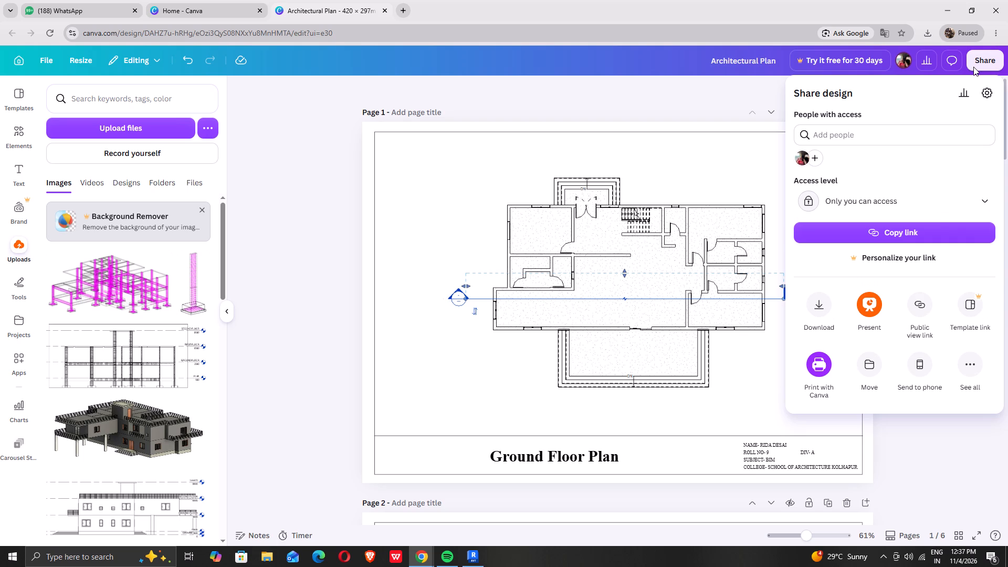
click(283, 336)
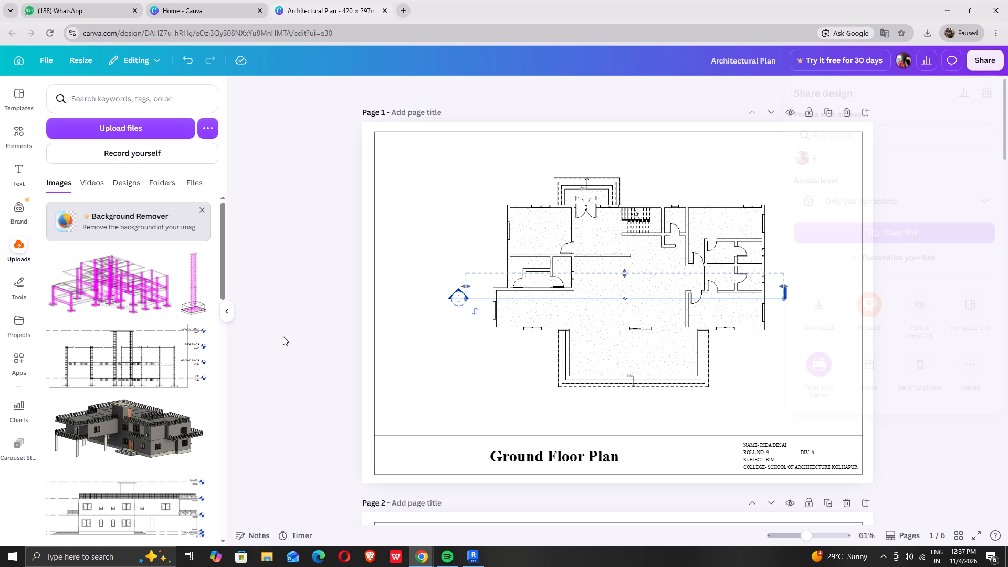
scroll(331, 343, down, 18)
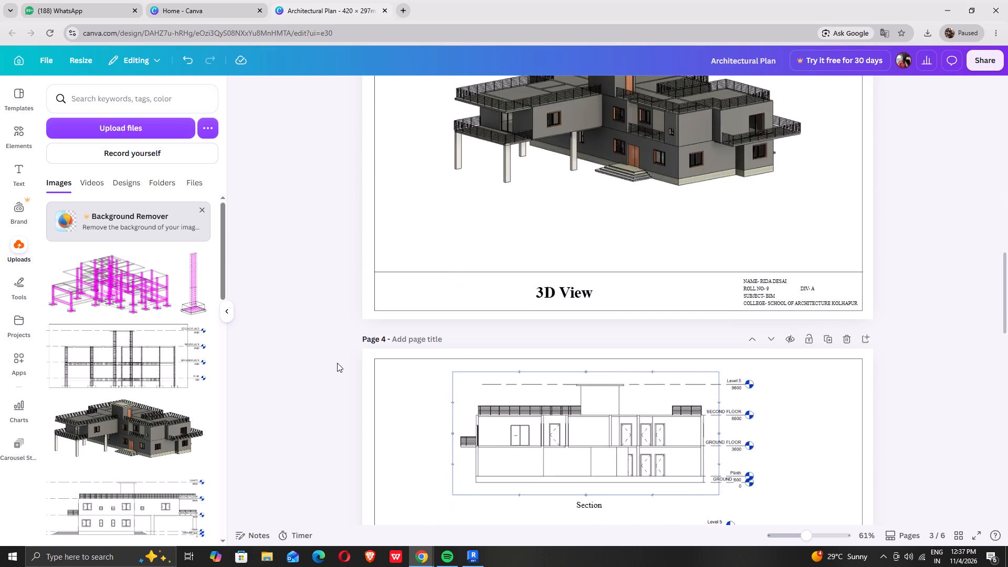
scroll(337, 363, down, 17)
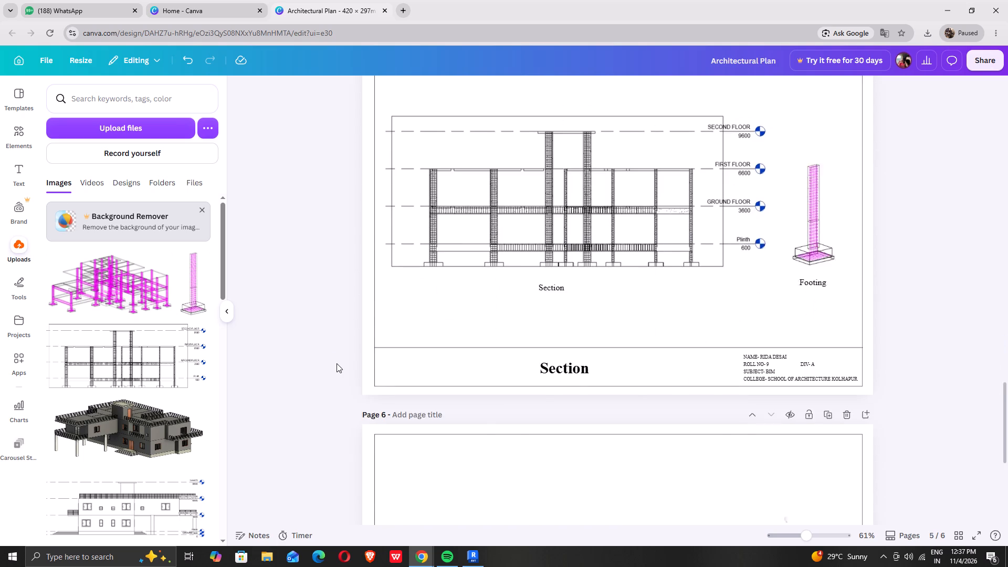
scroll(337, 363, down, 9)
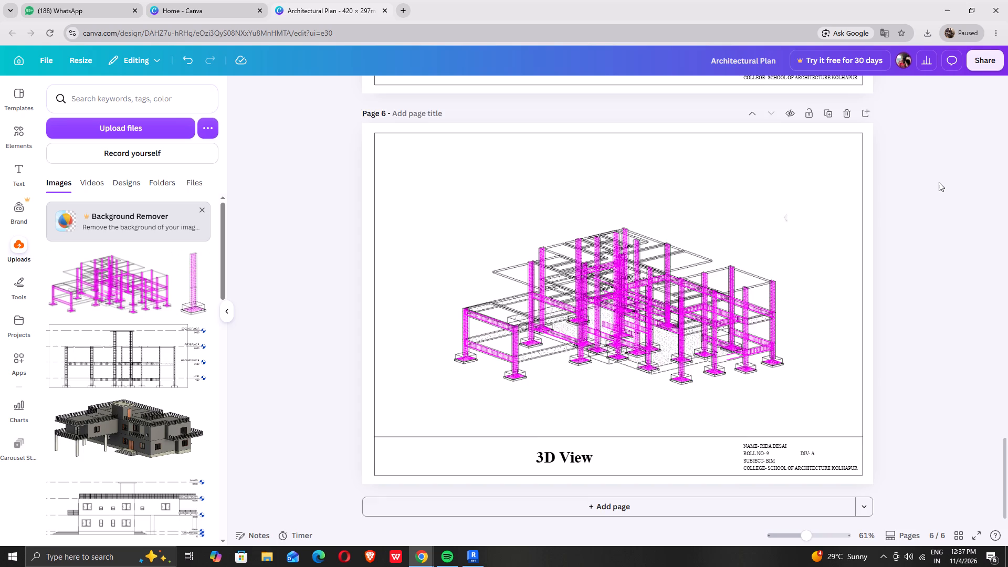
scroll(939, 182, up, 3)
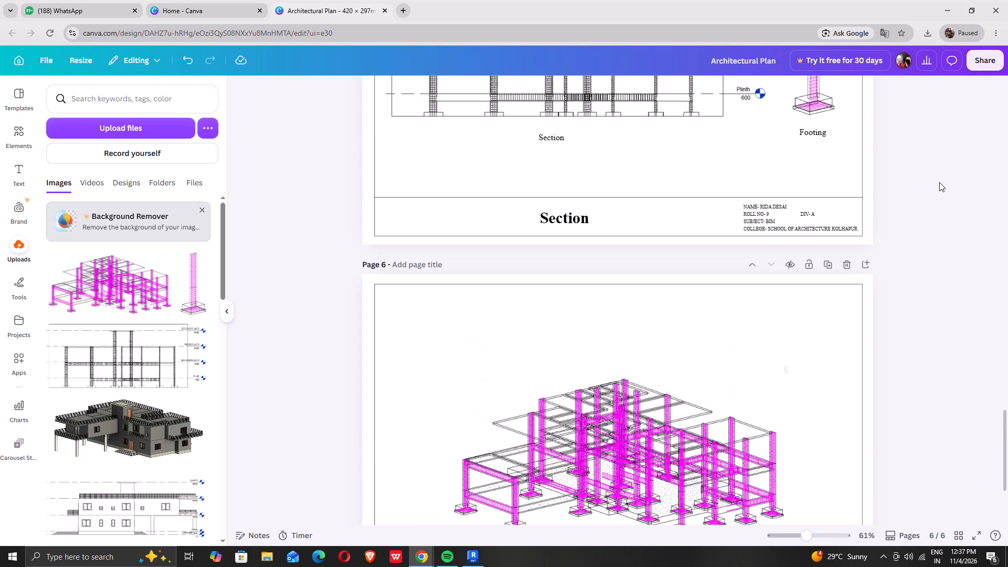
scroll(939, 182, down, 10)
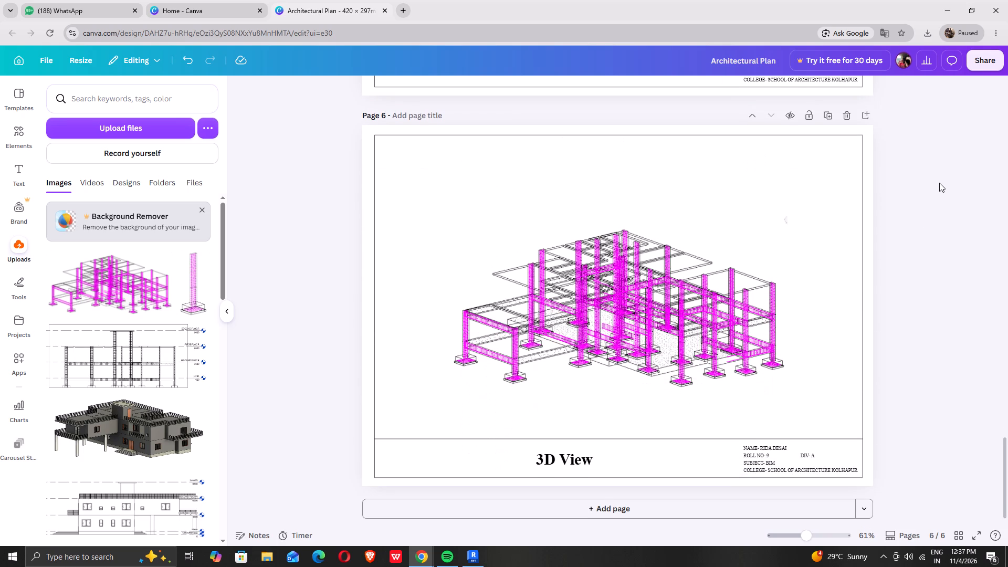
Add a blank page 7 after the structural 3D view sheet.
click(699, 506)
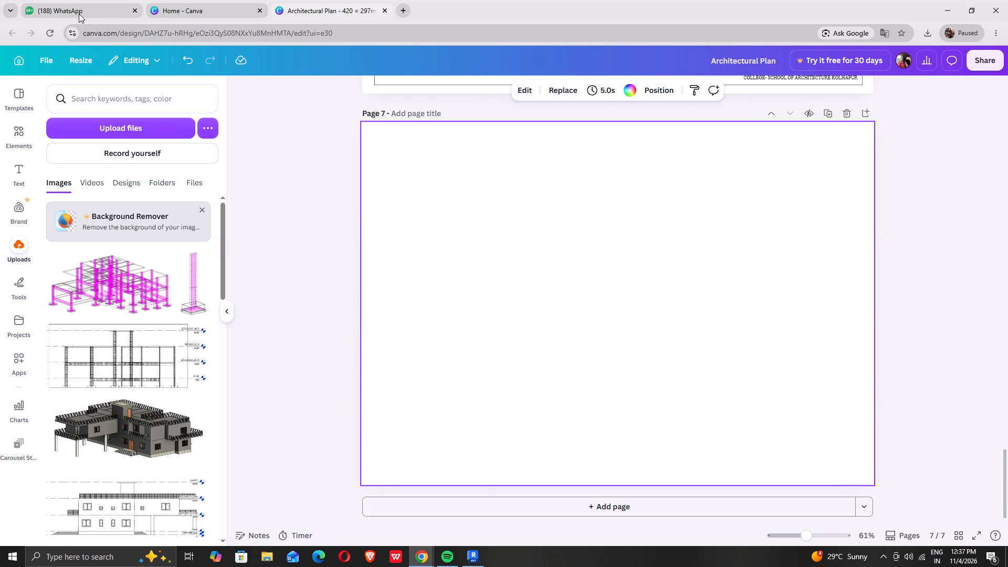
Close the custom-size design dialog on Canva's home page and open the "Integrated Agricultural Convention Centre SDG Boards" design.
click(181, 14)
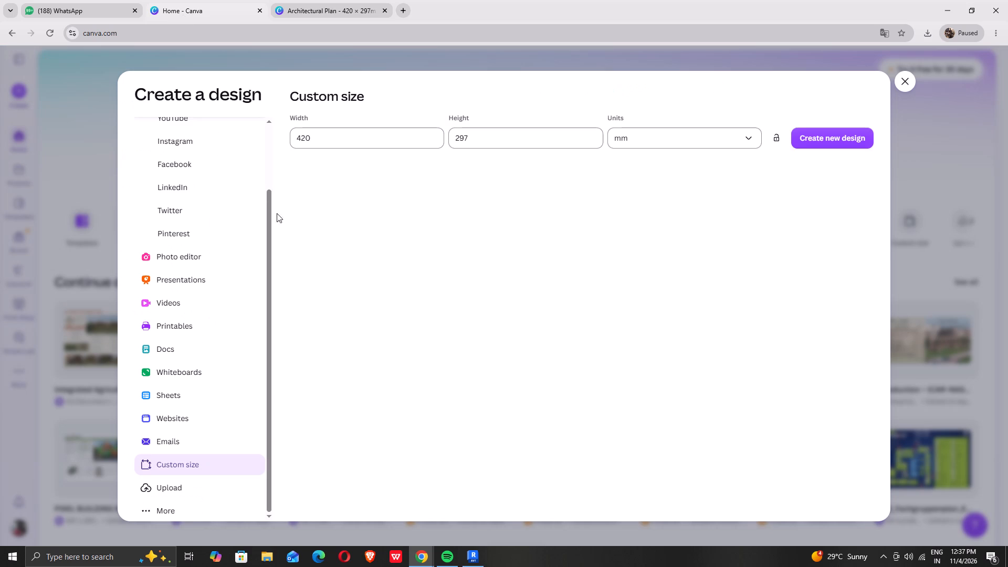
click(904, 87)
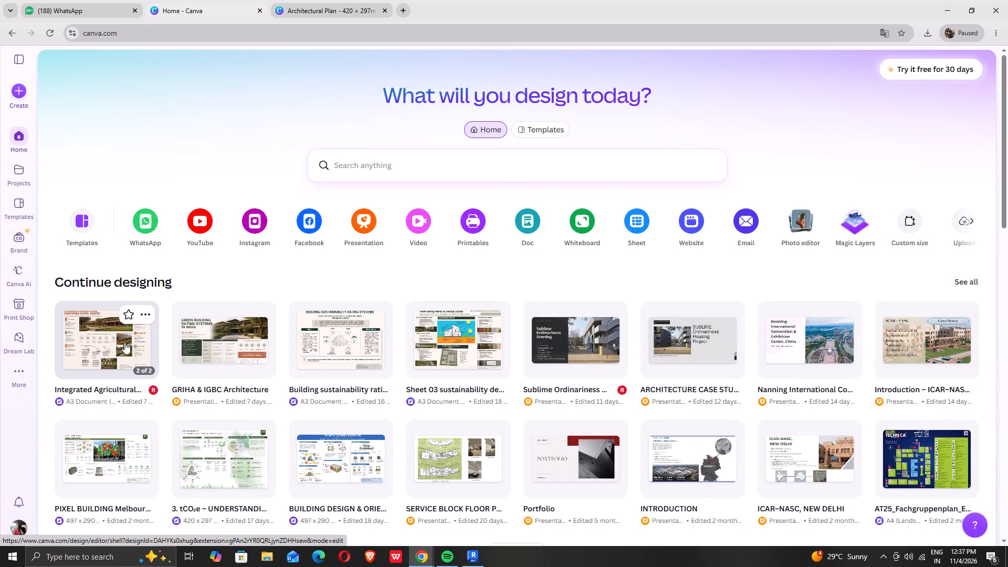
click(124, 342)
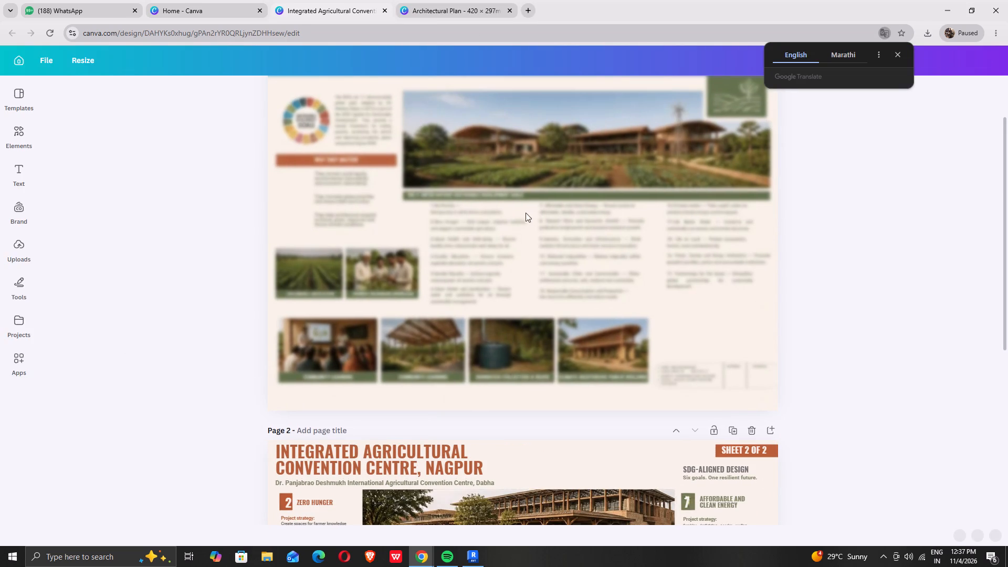
click(468, 243)
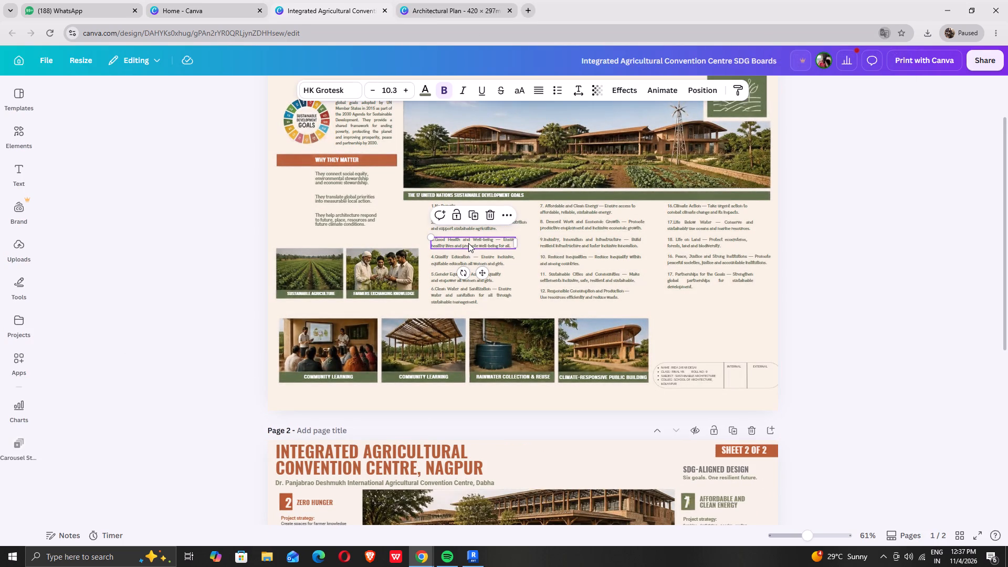
click(213, 268)
click(375, 135)
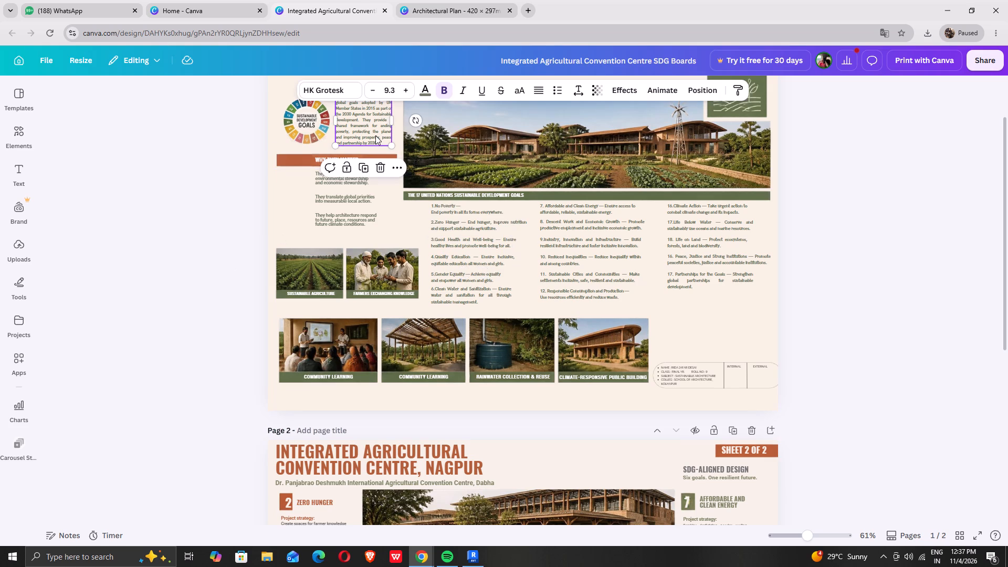
click(176, 257)
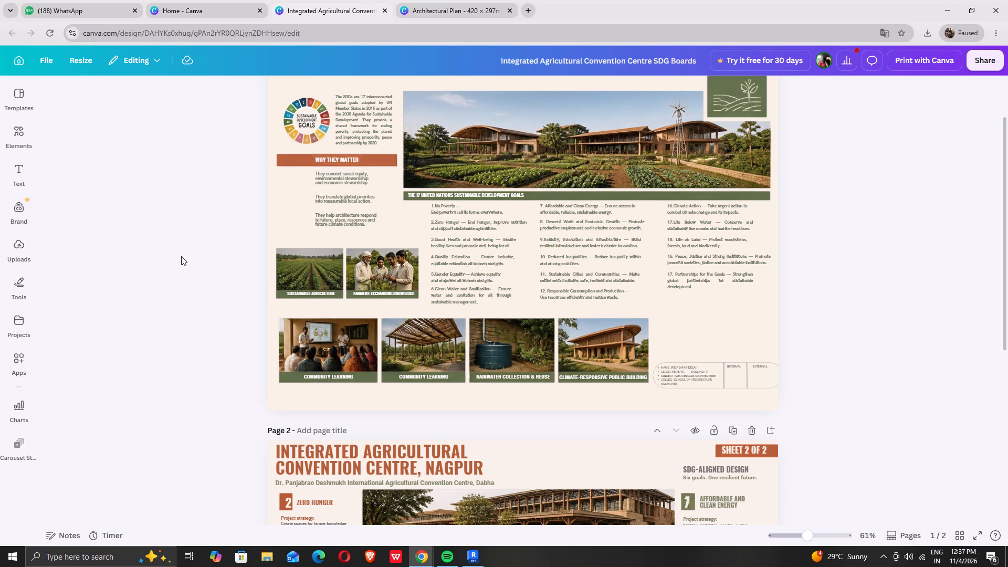
Copy everything on page 1 of the SDG boards design and paste it onto blank page 7 of the Architectural Plan design.
scroll(246, 237, up, 1)
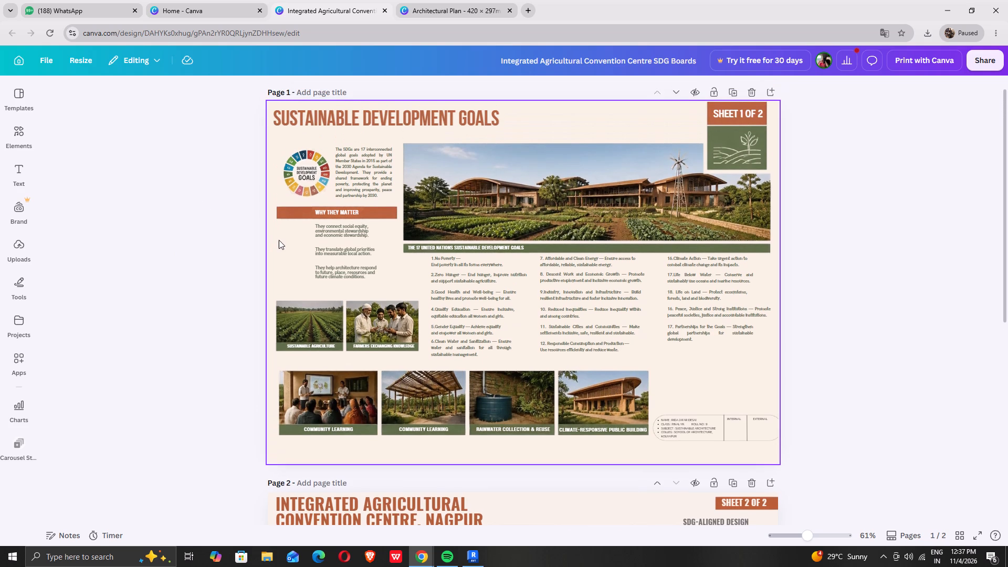
drag(244, 104, 929, 457)
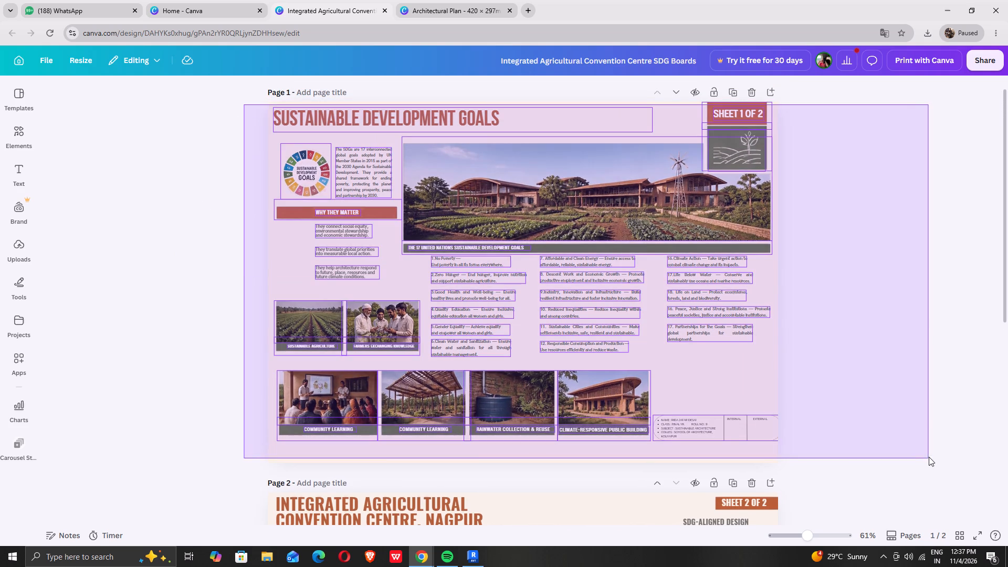
drag(929, 457, 926, 453)
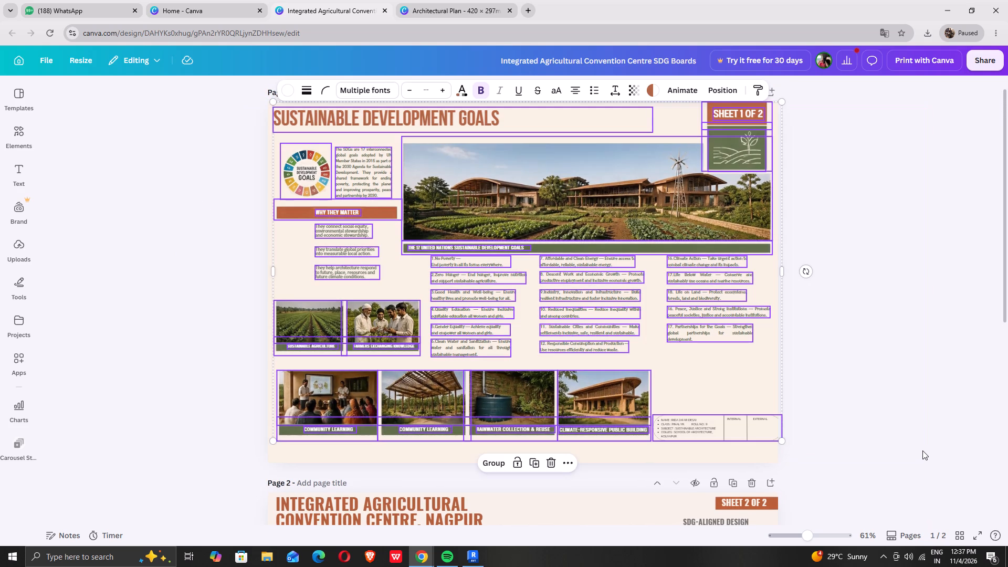
key(ctrl+c)
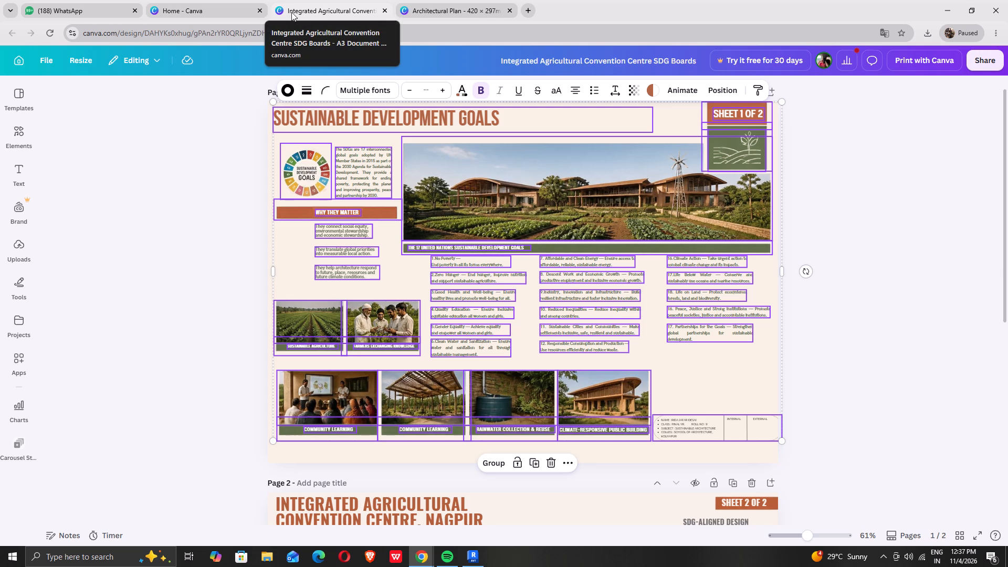
click(198, 7)
click(339, 6)
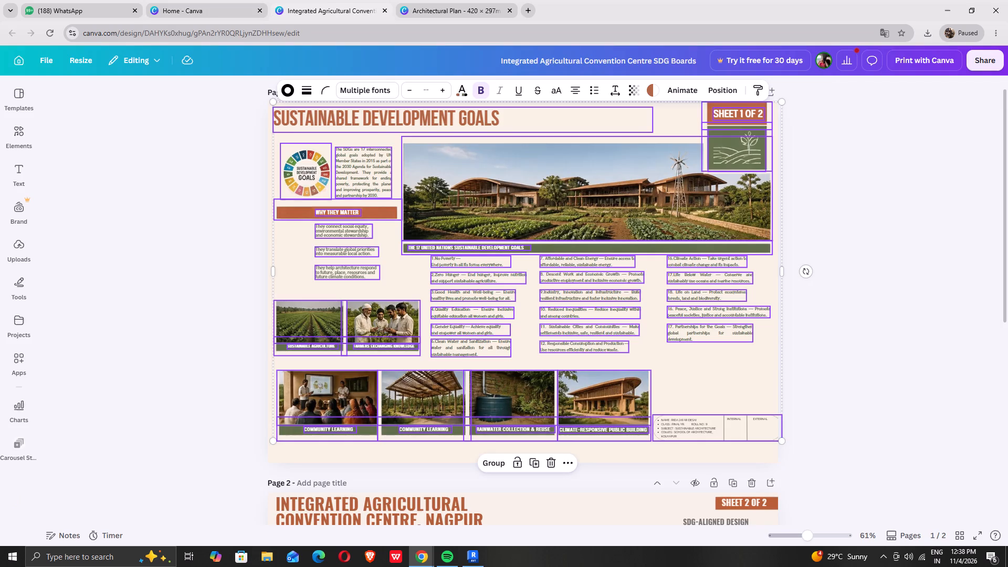
click(451, 13)
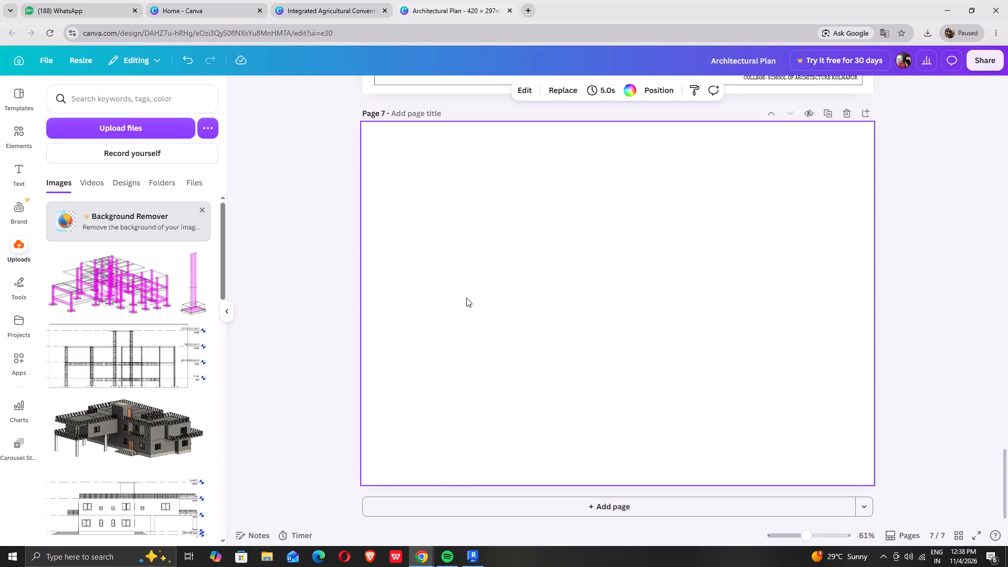
key(ctrl+v)
click(295, 359)
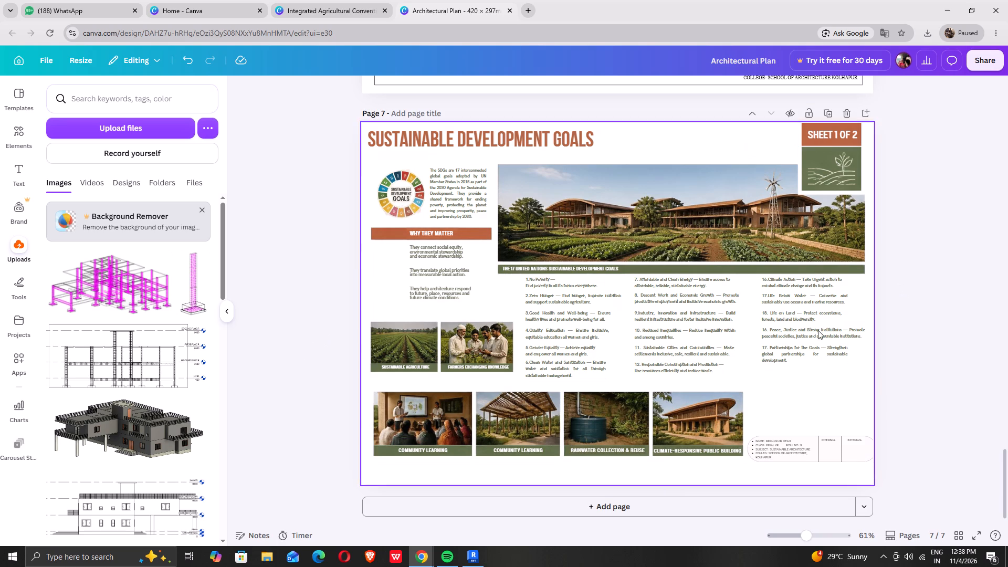
Set the font size of the "Climate Action" text on page 7 to 12.
double_click(786, 356)
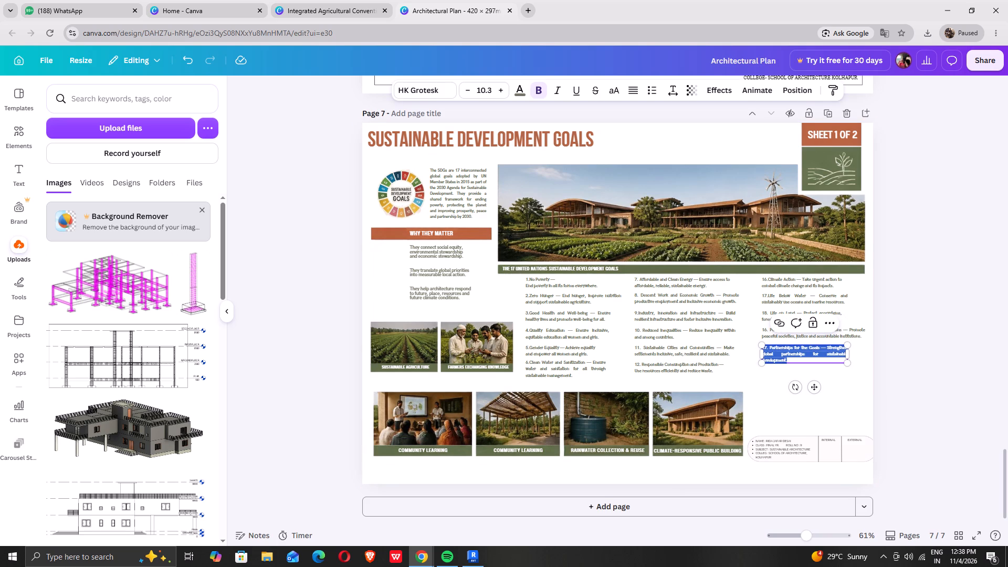
click(1006, 337)
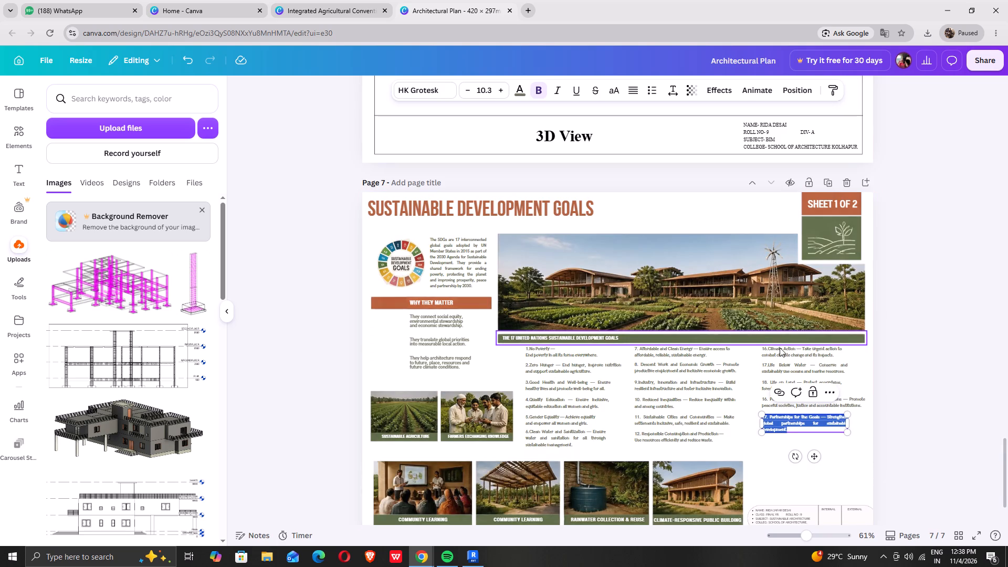
click(780, 348)
click(756, 349)
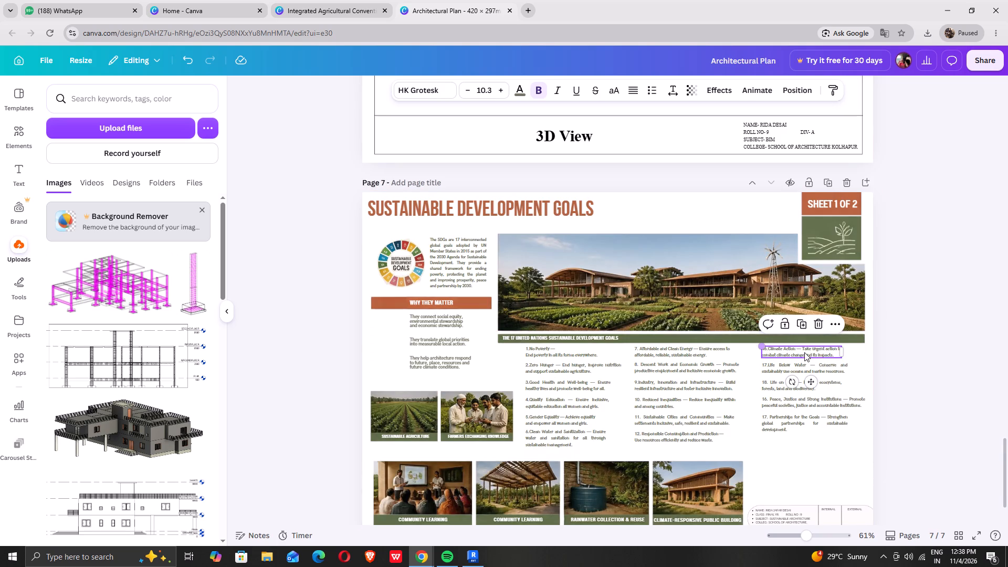
double_click(783, 352)
click(481, 91)
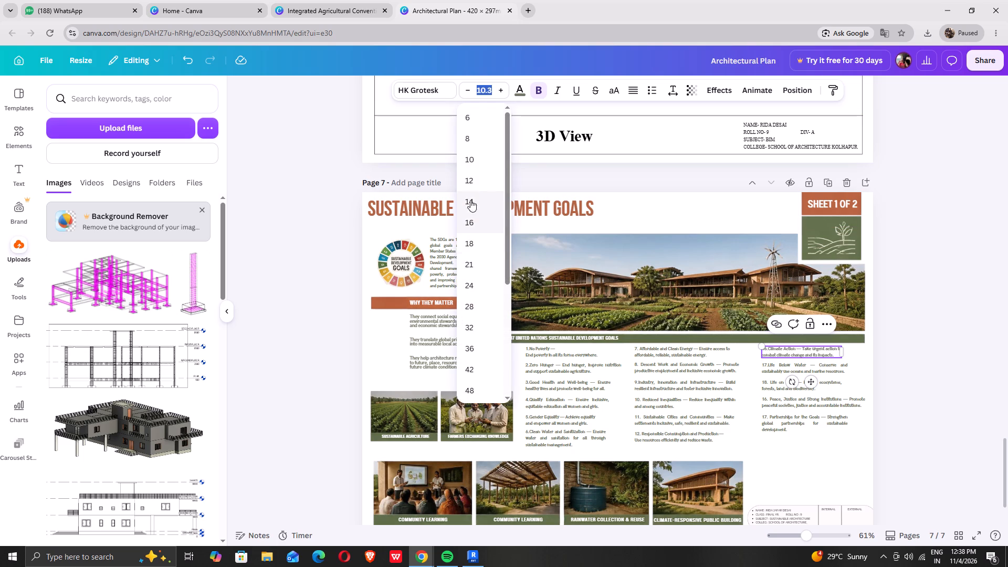
click(475, 182)
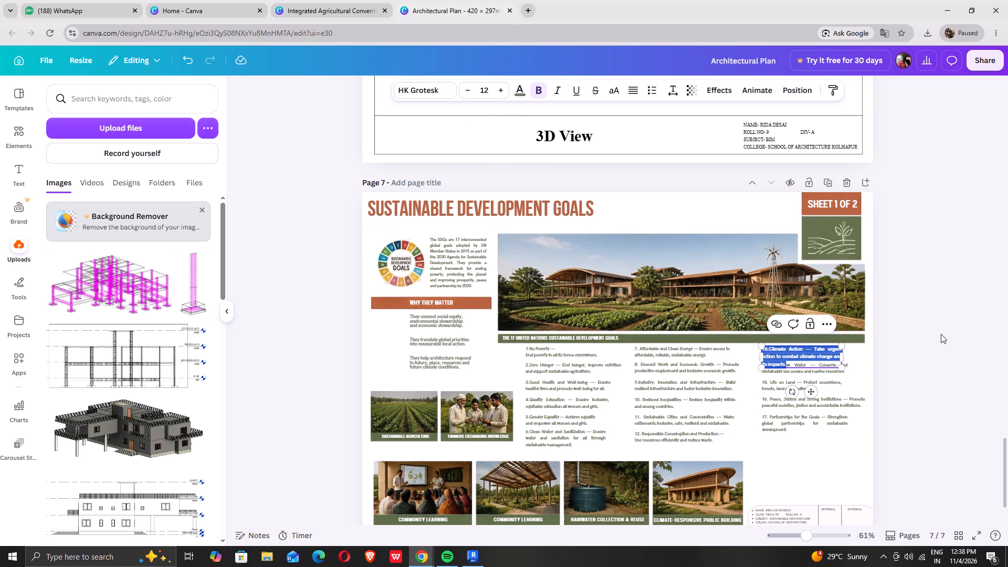
click(941, 334)
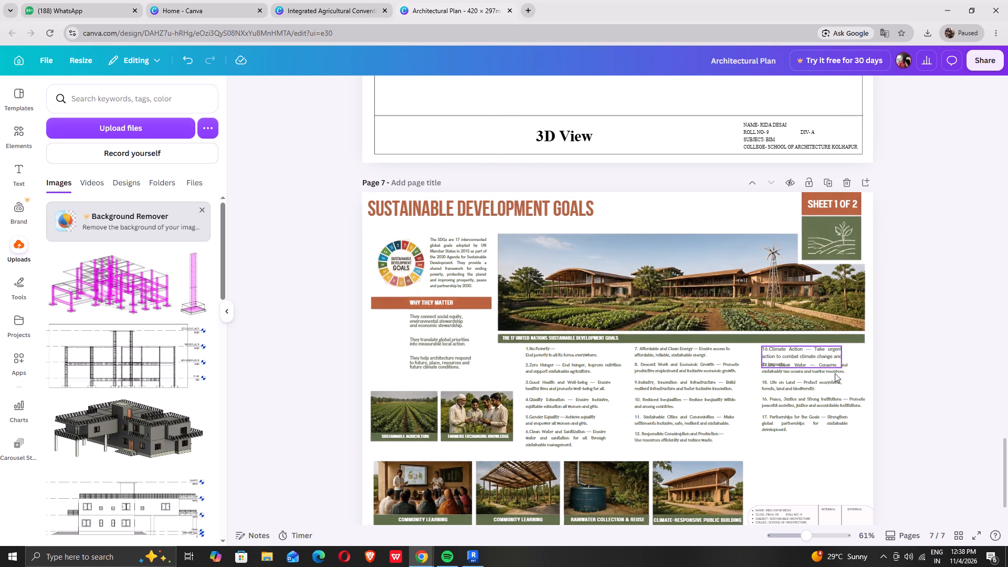
Delete the "Life Below Water" text block beneath the "Climate Action" text on page 7.
click(816, 372)
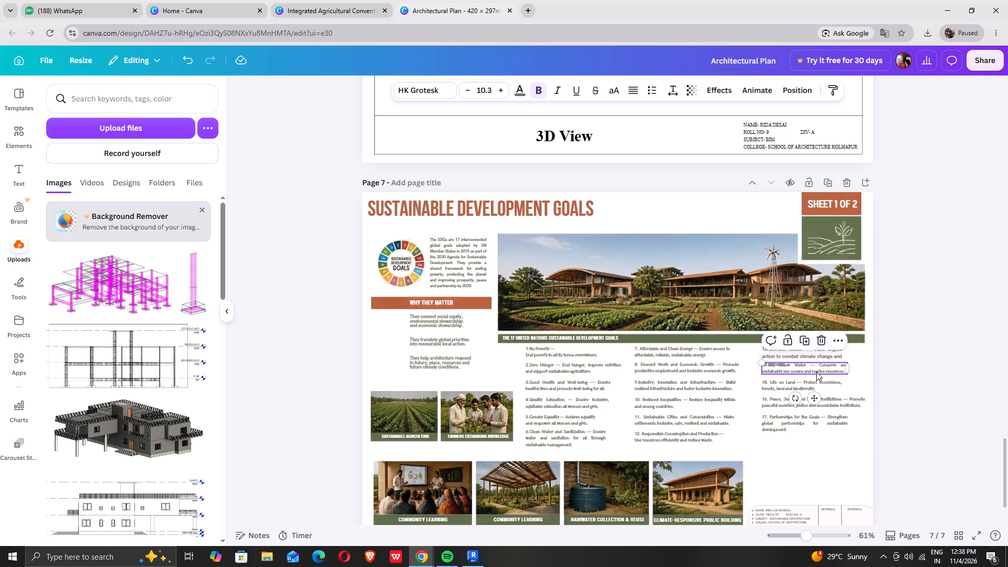
key(Delete)
Copy the "Climate Action" text style onto the "Life on Land" and "Partnerships for the Goals" text blocks.
scroll(932, 353, down, 1)
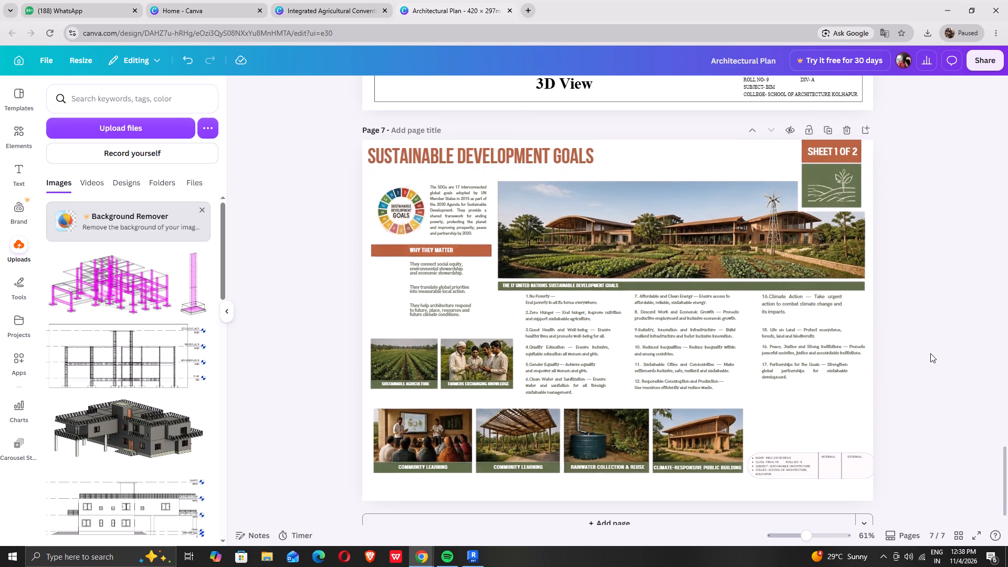
click(796, 302)
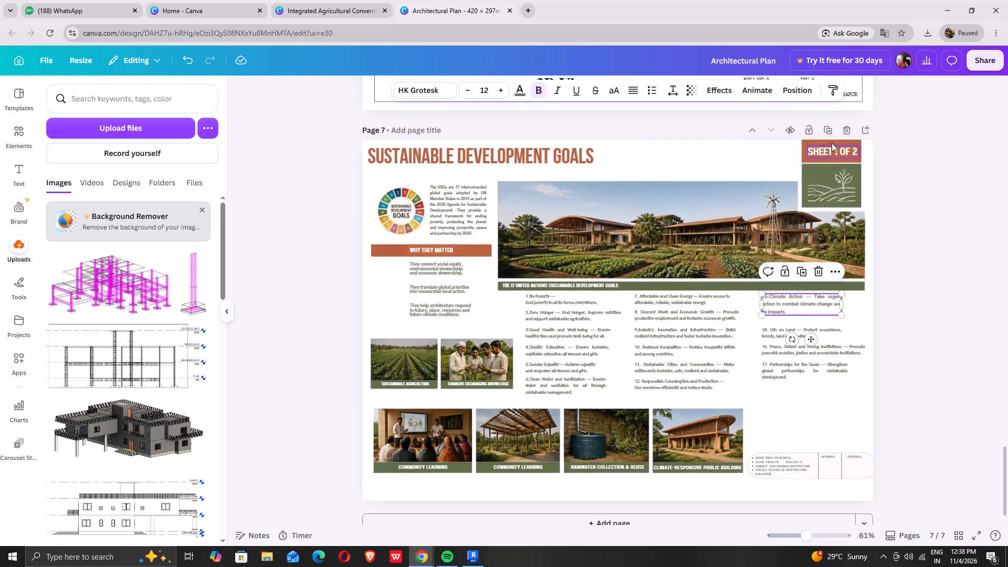
click(835, 85)
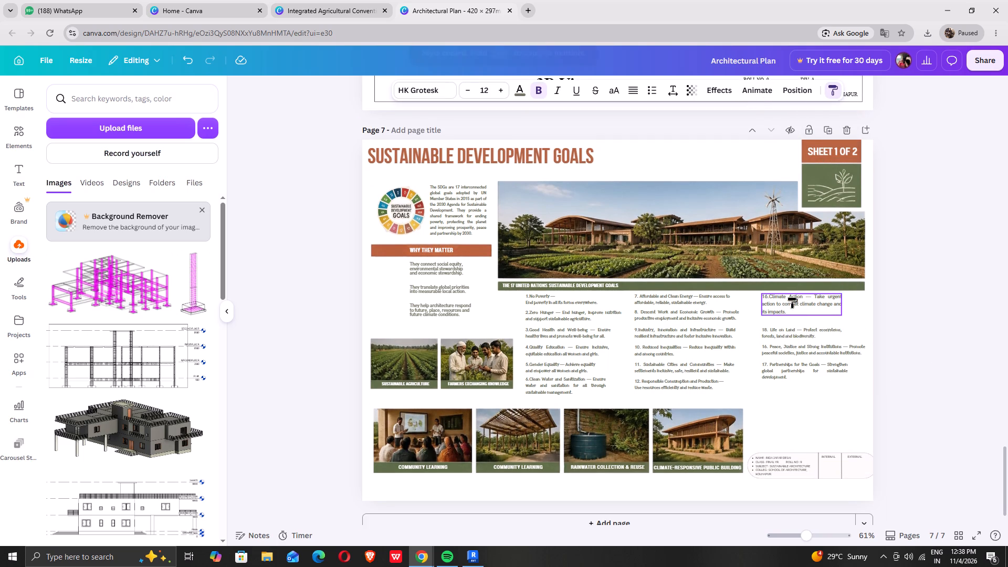
click(779, 331)
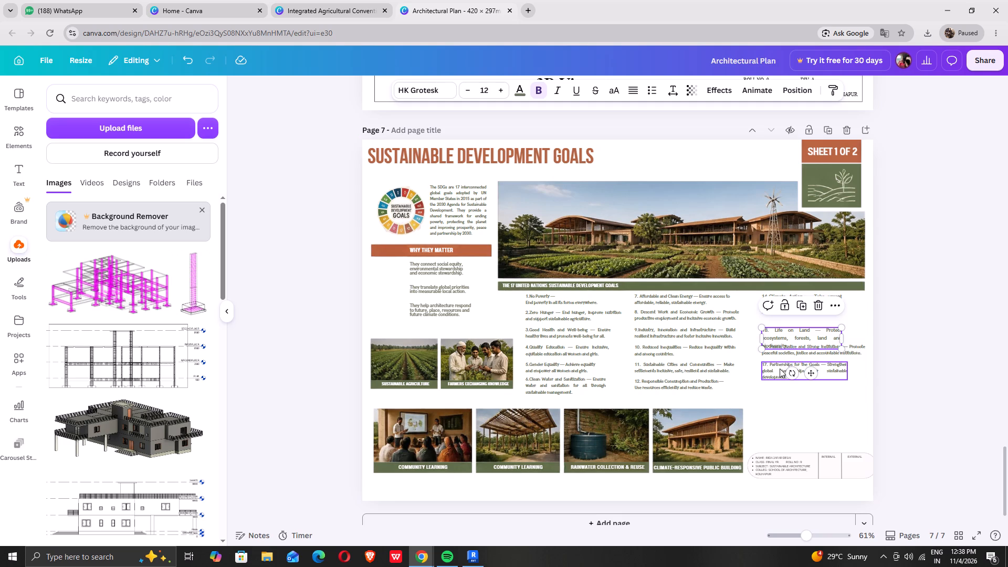
click(832, 89)
click(770, 373)
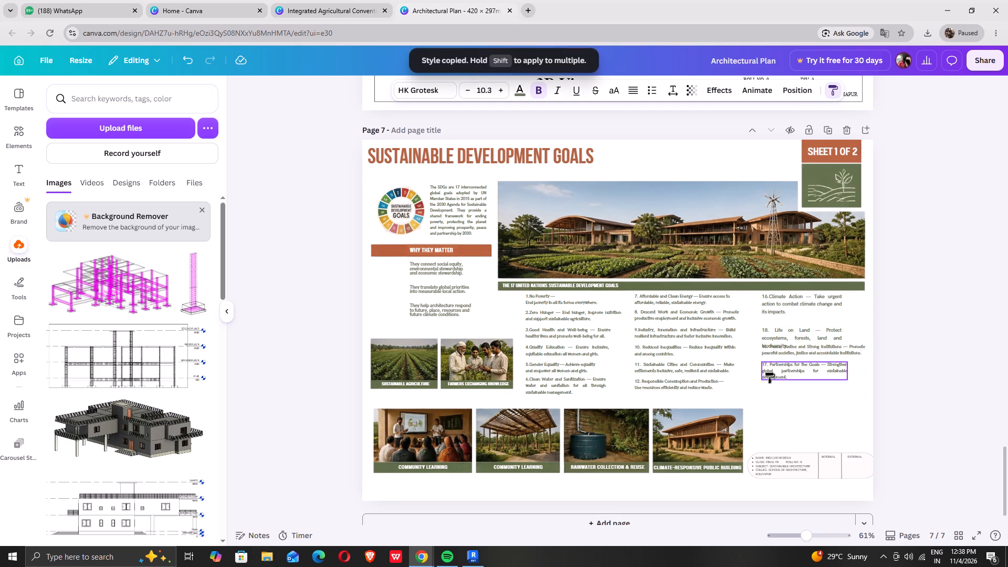
key(Escape)
Delete the "Peace, Justice and Strong Institutions" text block from page 7.
click(862, 352)
key(Delete)
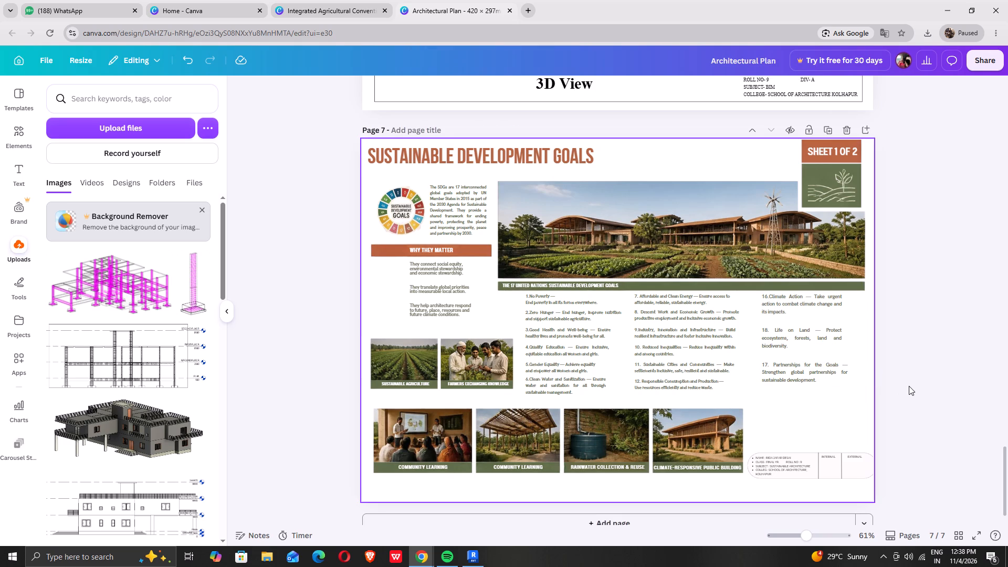
scroll(915, 392, up, 3)
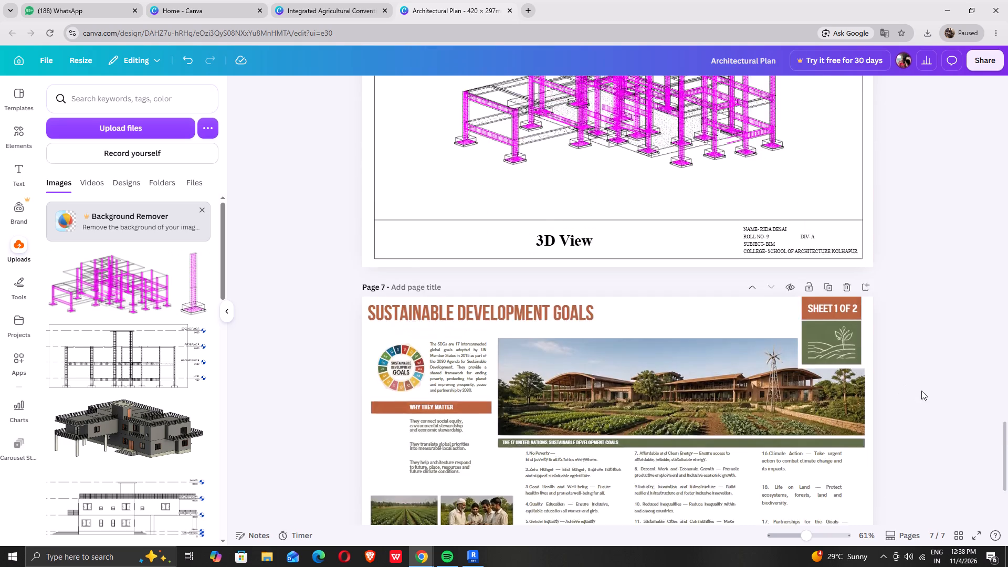
Open the design's download settings and choose PDF as the file type.
scroll(921, 391, up, 6)
click(985, 62)
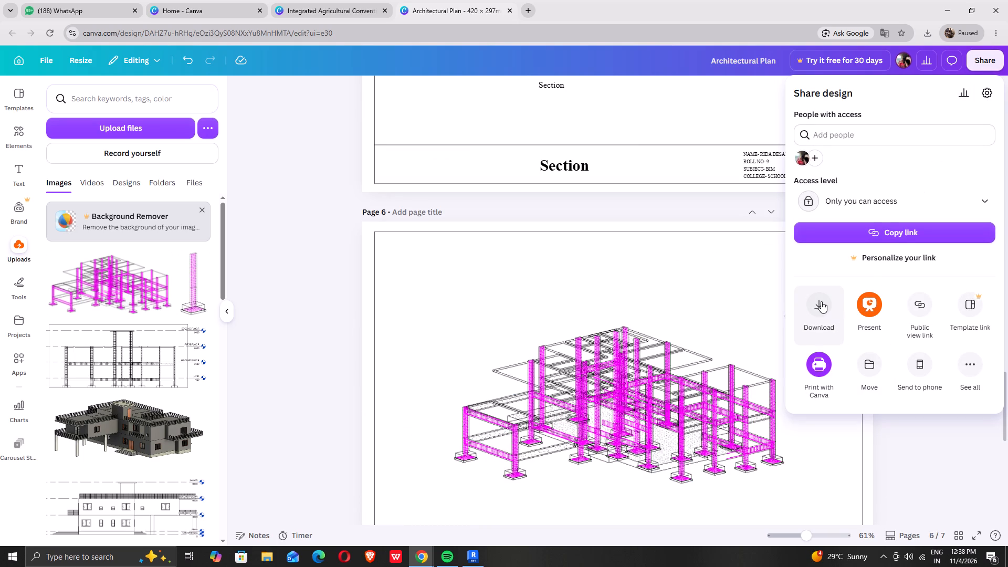
click(821, 301)
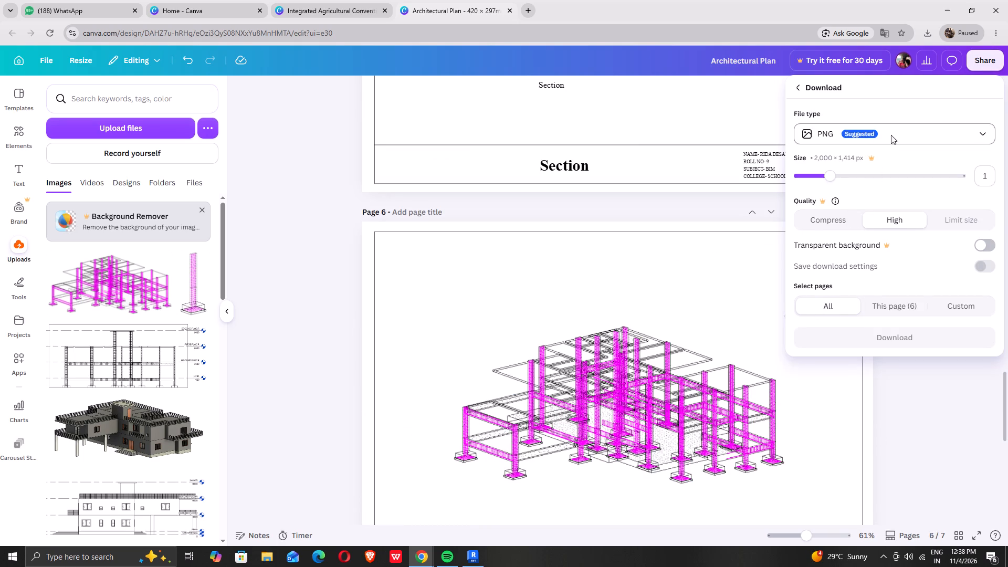
click(891, 135)
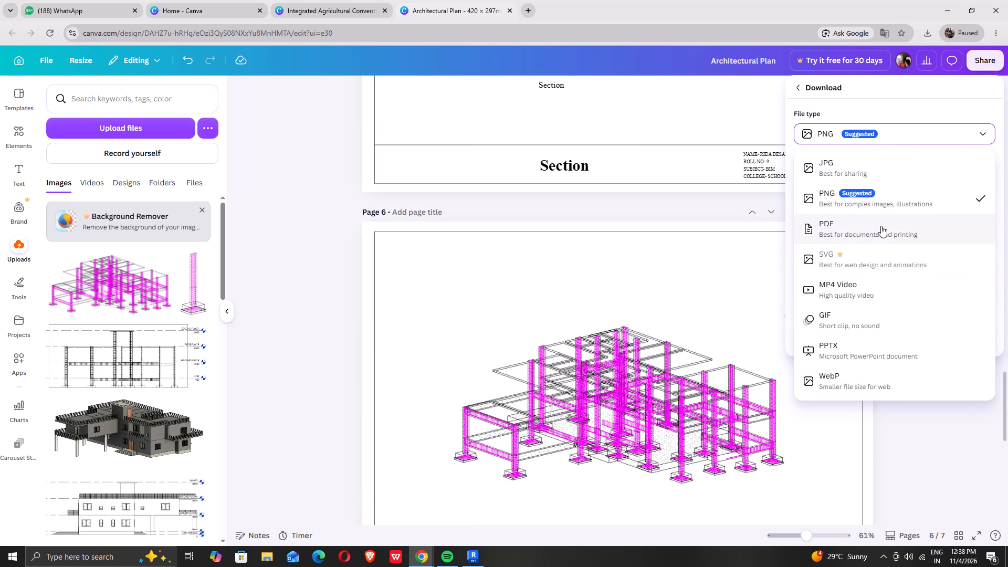